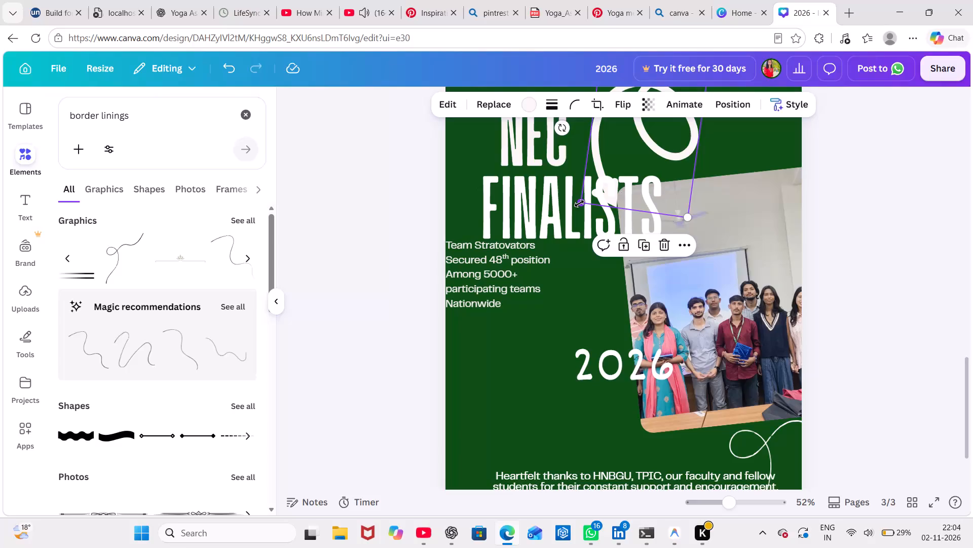
Shrink the curly arrow graphic near the NEC FINALISTS title on page 3.
{"action": "left_click_drag", "start_coordinate": [579, 203], "coordinate": [613, 153]}
{"action": "left_click", "coordinate": [822, 183]}
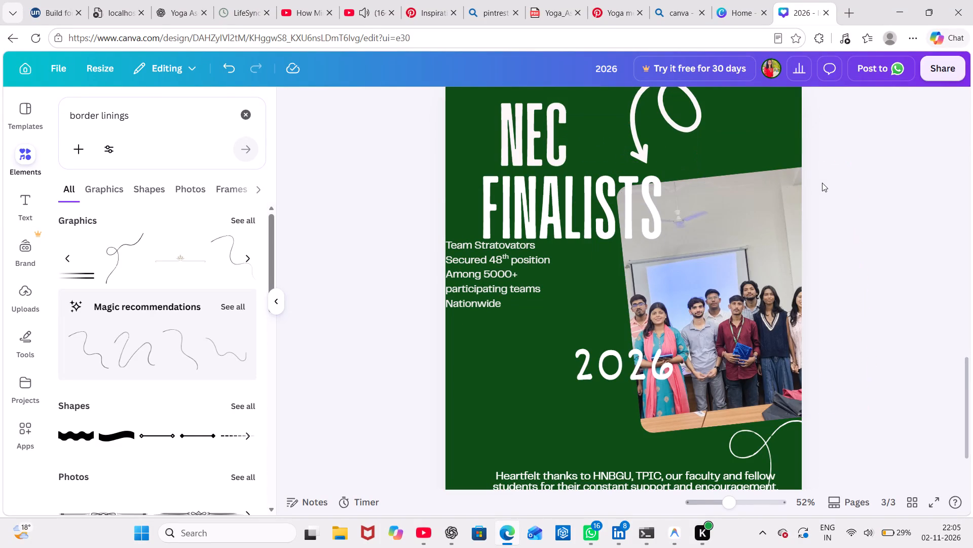
Move the 2026 text up beside NEC and shift the team photo down and toward the page's centre.
{"action": "left_click_drag", "start_coordinate": [610, 357], "coordinate": [598, 74]}
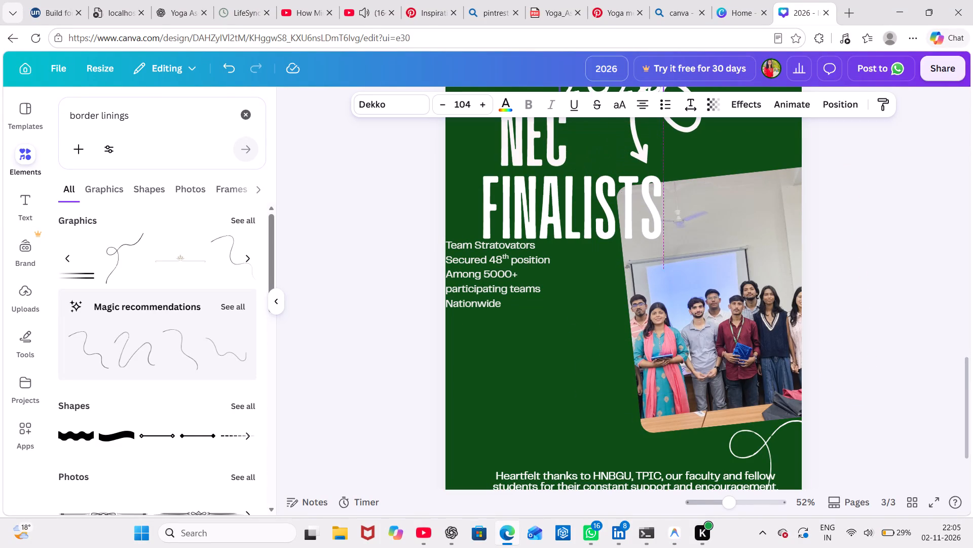
{"action": "left_click_drag", "start_coordinate": [598, 74], "coordinate": [605, 123]}
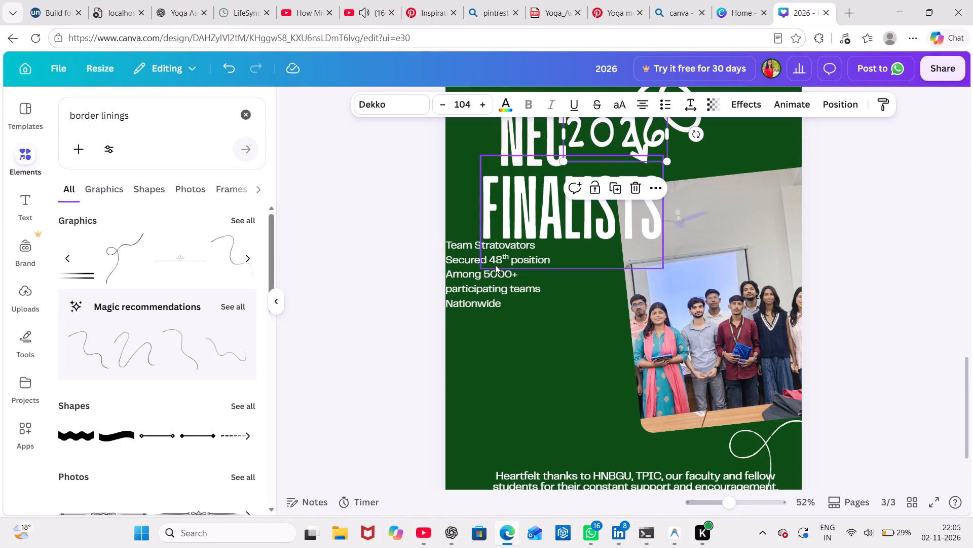
{"action": "left_click_drag", "start_coordinate": [721, 228], "coordinate": [632, 279]}
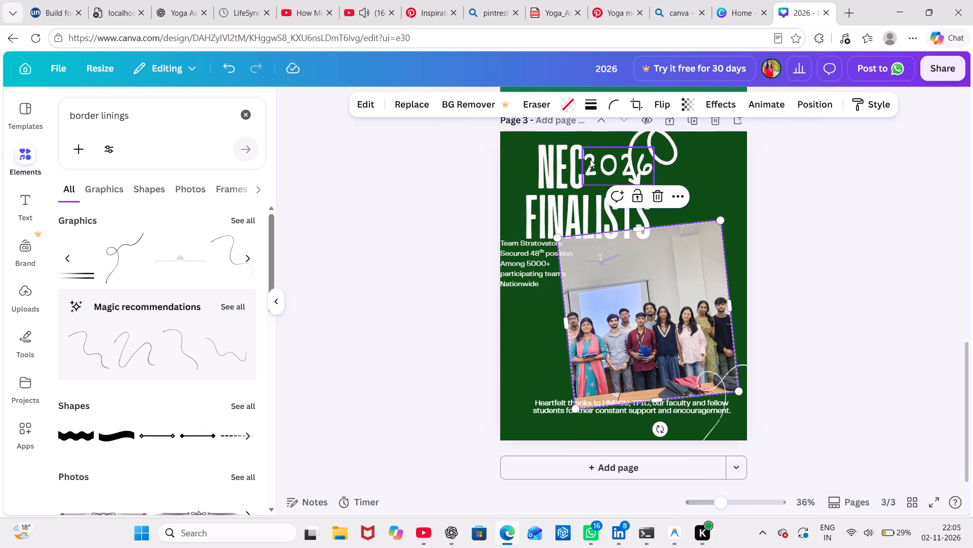
Nudge the NEC heading slightly upward toward the page's top edge.
{"action": "left_click_drag", "start_coordinate": [539, 159], "coordinate": [539, 153]}
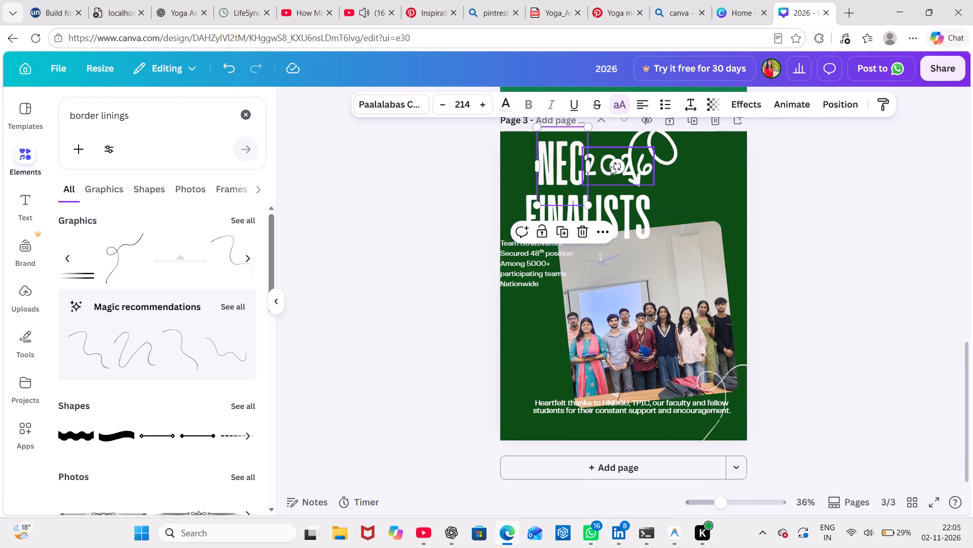
{"action": "left_click", "coordinate": [615, 165]}
{"action": "left_click_drag", "start_coordinate": [827, 196], "coordinate": [731, 190]}
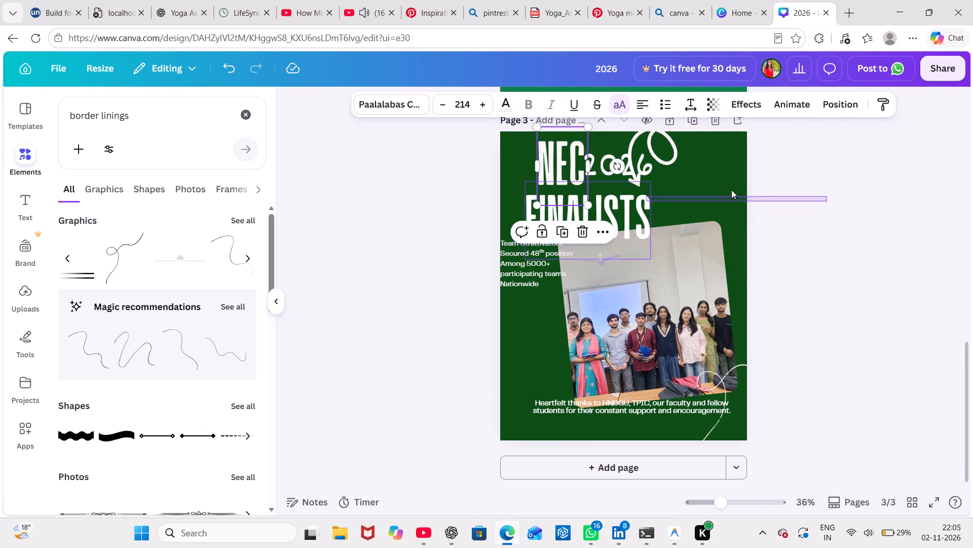
{"action": "left_click_drag", "start_coordinate": [731, 190], "coordinate": [772, 184]}
Move the curly arrow graphic away from the title to the page's upper-right corner.
{"action": "left_click_drag", "start_coordinate": [660, 142], "coordinate": [678, 141]}
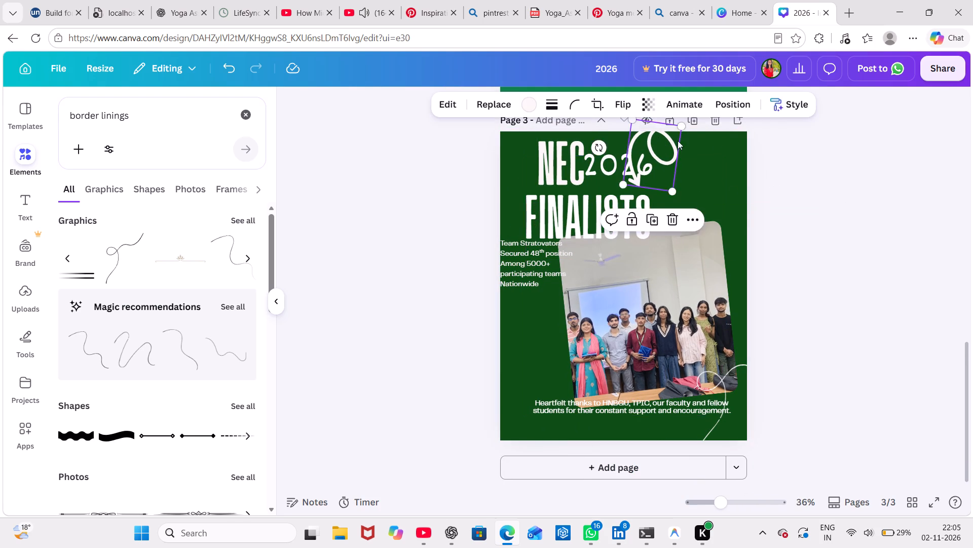
{"action": "left_click_drag", "start_coordinate": [678, 141], "coordinate": [748, 150]}
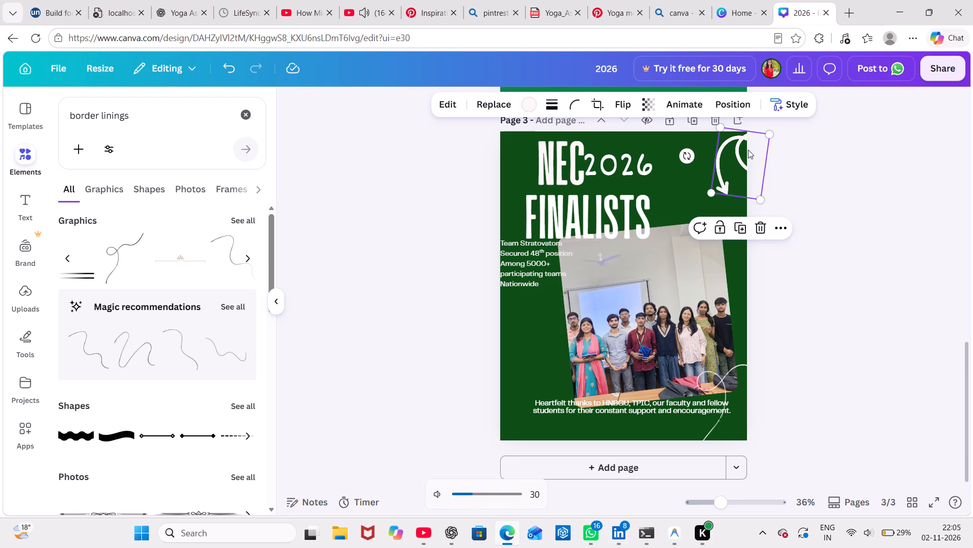
Align FINALISTS under the left edge of NEC and place 2026 just after NEC with a small gap.
{"action": "left_click_drag", "start_coordinate": [583, 215], "coordinate": [596, 208]}
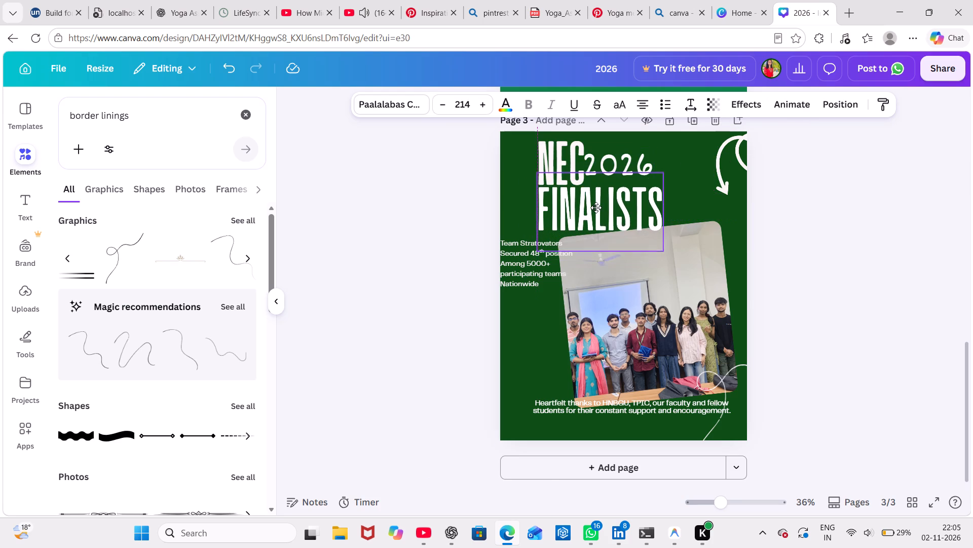
{"action": "left_click_drag", "start_coordinate": [596, 208], "coordinate": [596, 208]}
{"action": "left_click_drag", "start_coordinate": [618, 168], "coordinate": [623, 174]}
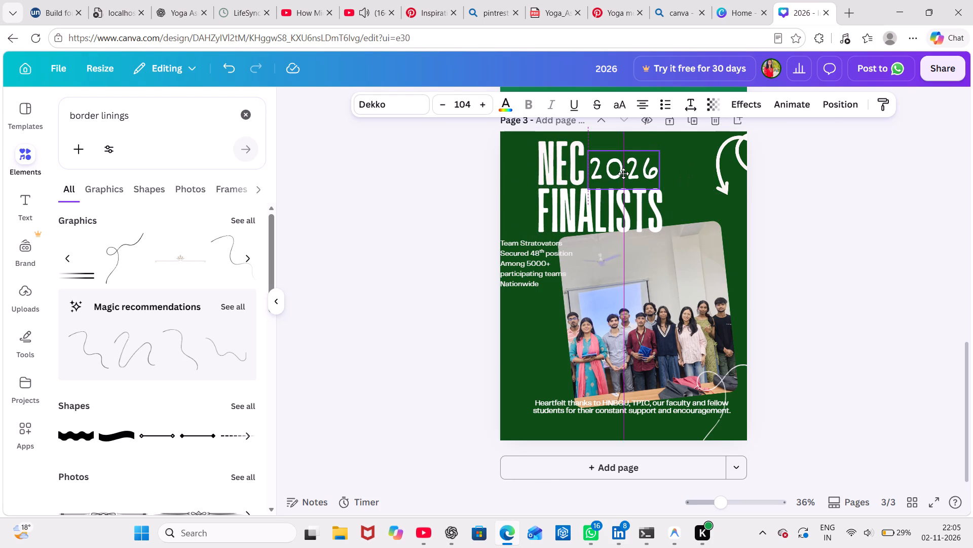
{"action": "left_click_drag", "start_coordinate": [623, 174], "coordinate": [632, 173]}
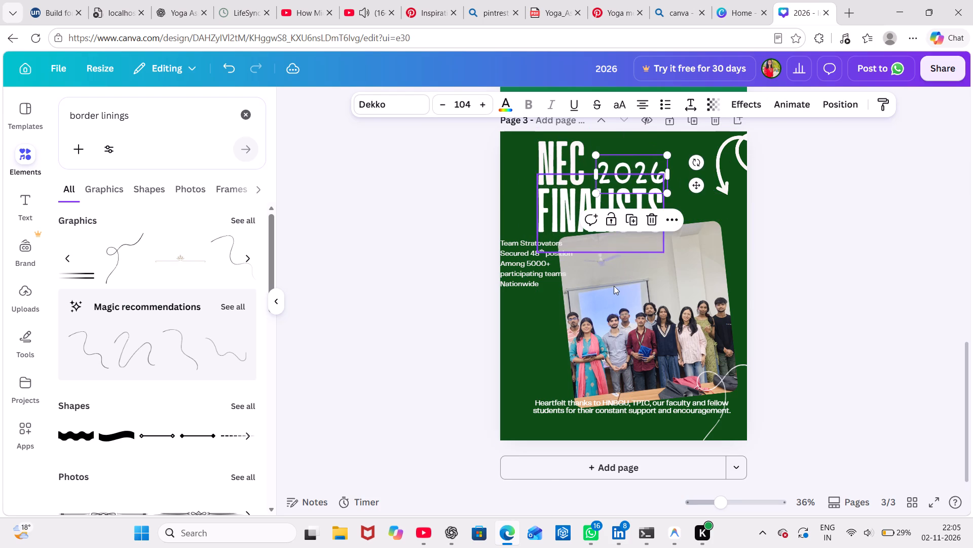
Shorten the team photo from its bottom edge to about 465 high, bringing more of the group into the frame.
{"action": "double_click", "coordinate": [614, 287]}
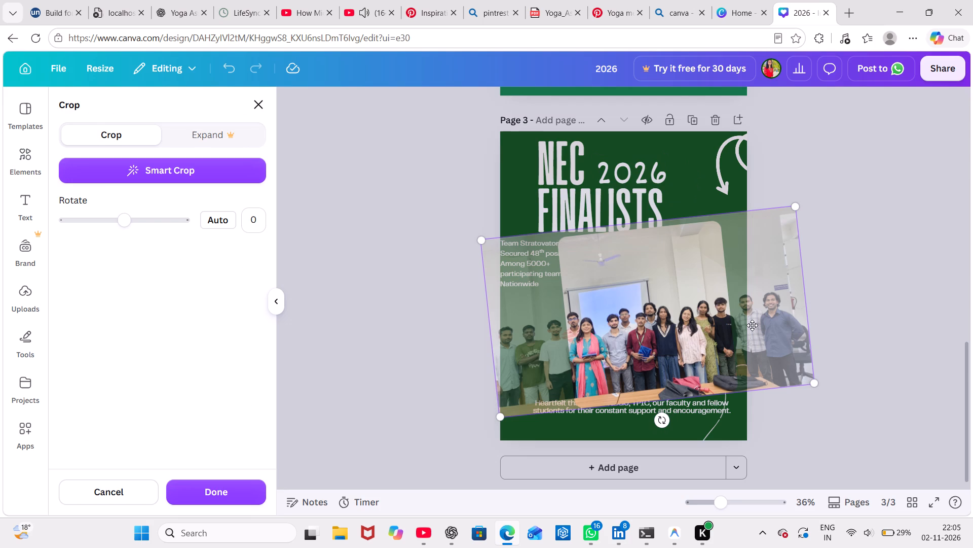
{"action": "left_click", "coordinate": [855, 268]}
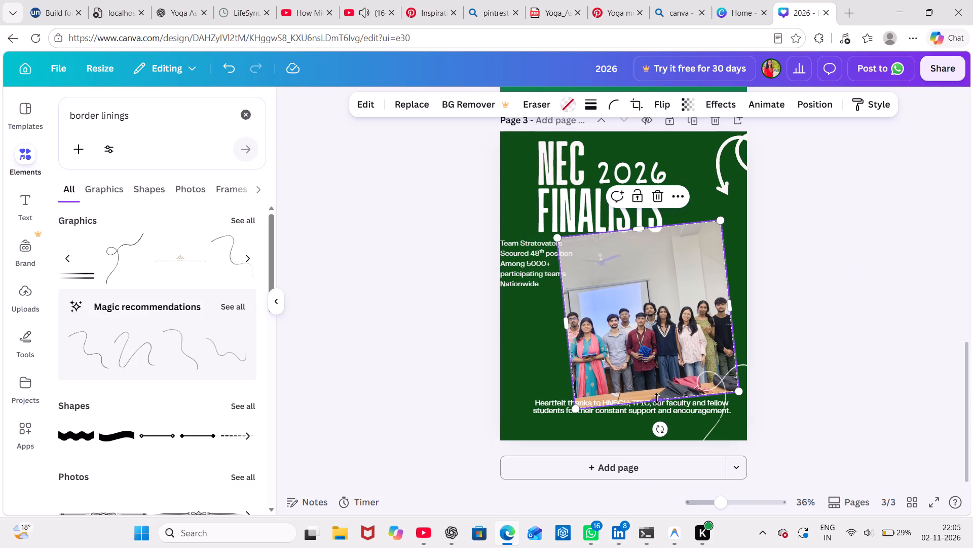
{"action": "left_click_drag", "start_coordinate": [656, 399], "coordinate": [633, 353]}
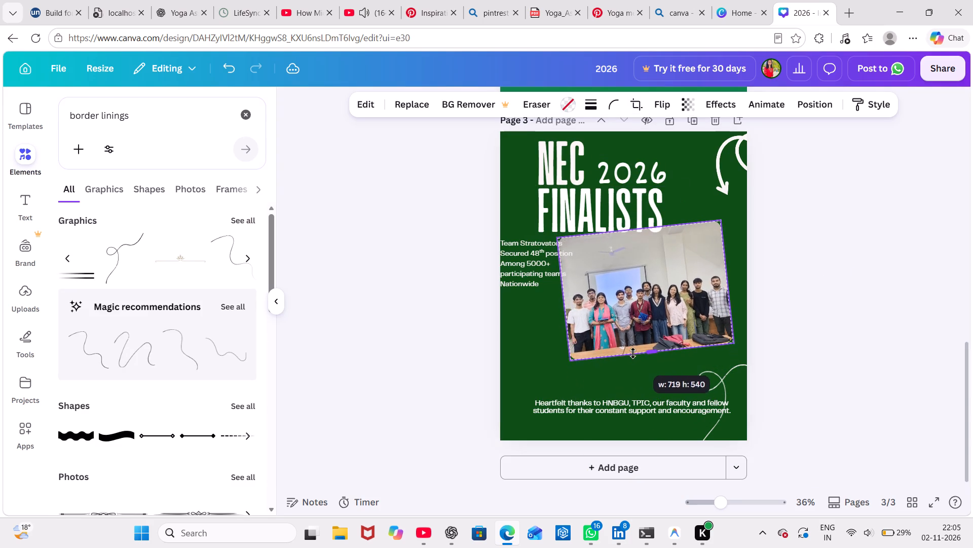
{"action": "left_click_drag", "start_coordinate": [633, 353], "coordinate": [626, 336]}
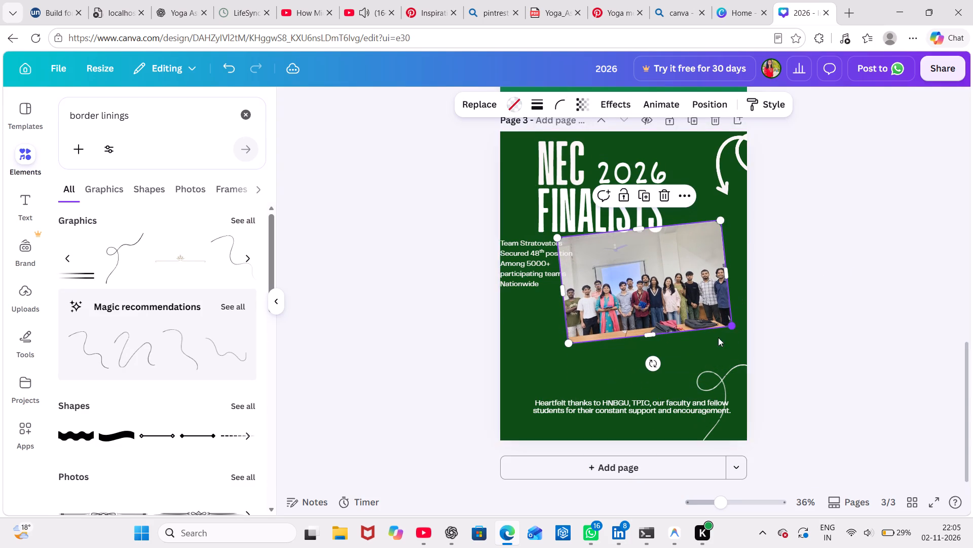
Straighten the tilted team photo so that it sits level on the page.
{"action": "left_click_drag", "start_coordinate": [652, 361], "coordinate": [633, 358]}
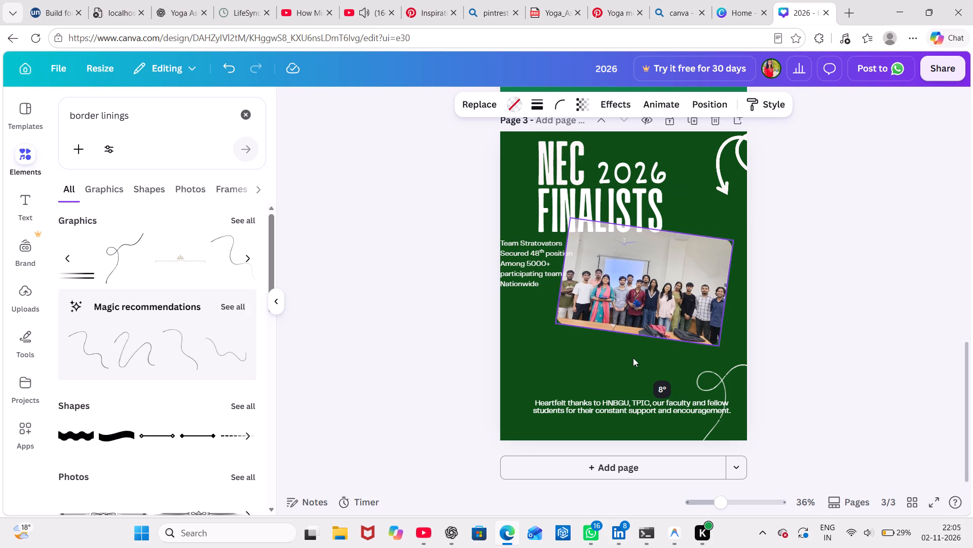
{"action": "left_click_drag", "start_coordinate": [633, 358], "coordinate": [640, 360]}
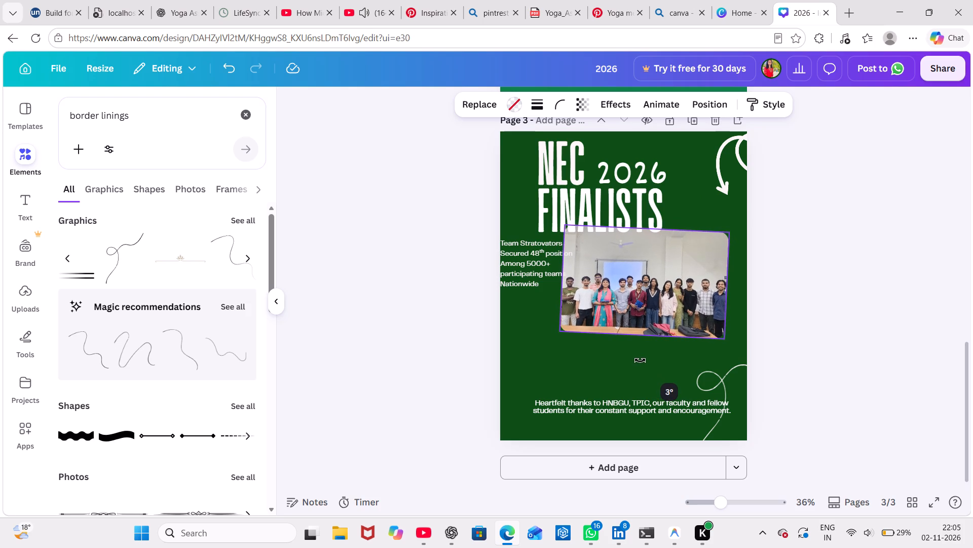
{"action": "left_click_drag", "start_coordinate": [640, 360], "coordinate": [643, 362]}
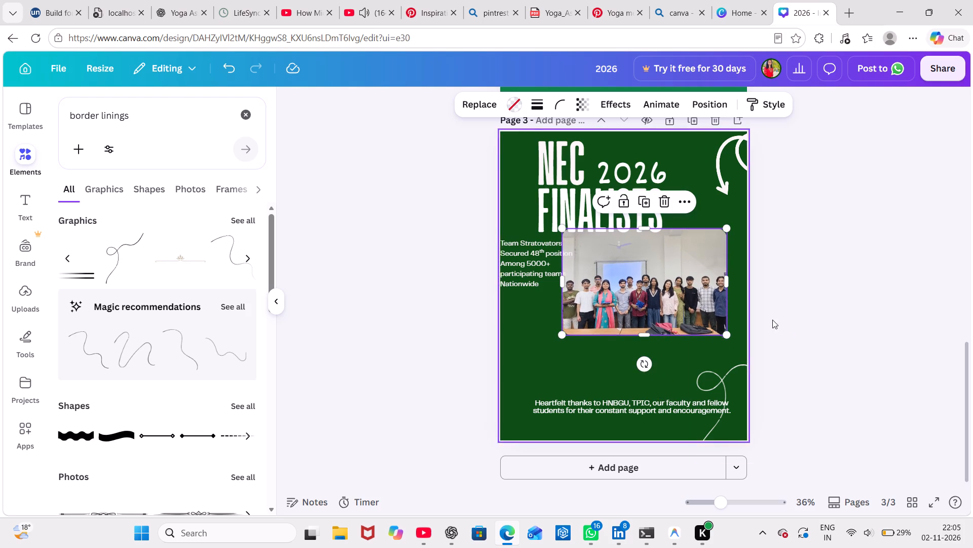
{"action": "left_click", "coordinate": [780, 317]}
Move the team photo down to just above the thank-you text and widen it to nearly the full page width.
{"action": "left_click_drag", "start_coordinate": [658, 273], "coordinate": [643, 316]}
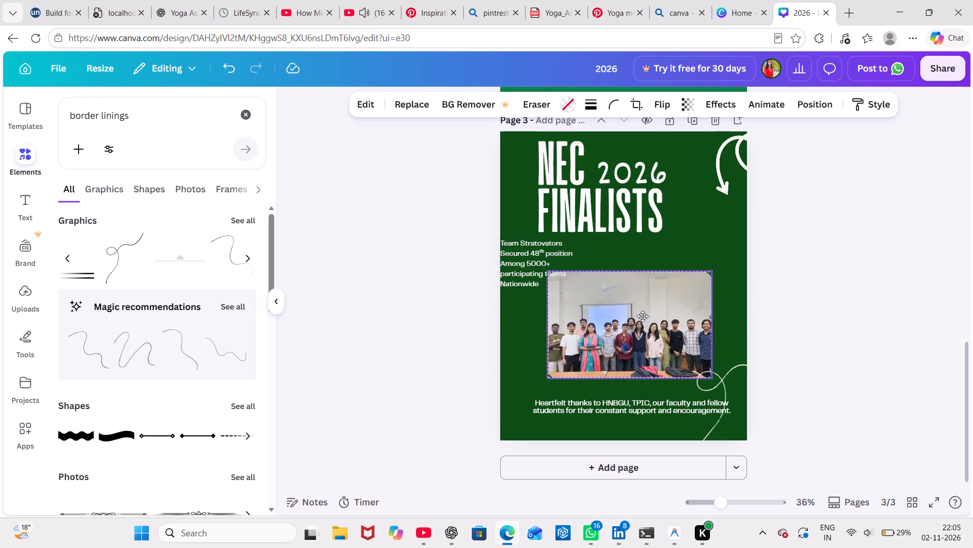
{"action": "left_click_drag", "start_coordinate": [643, 316], "coordinate": [636, 316]}
{"action": "left_click_drag", "start_coordinate": [704, 320], "coordinate": [725, 322]}
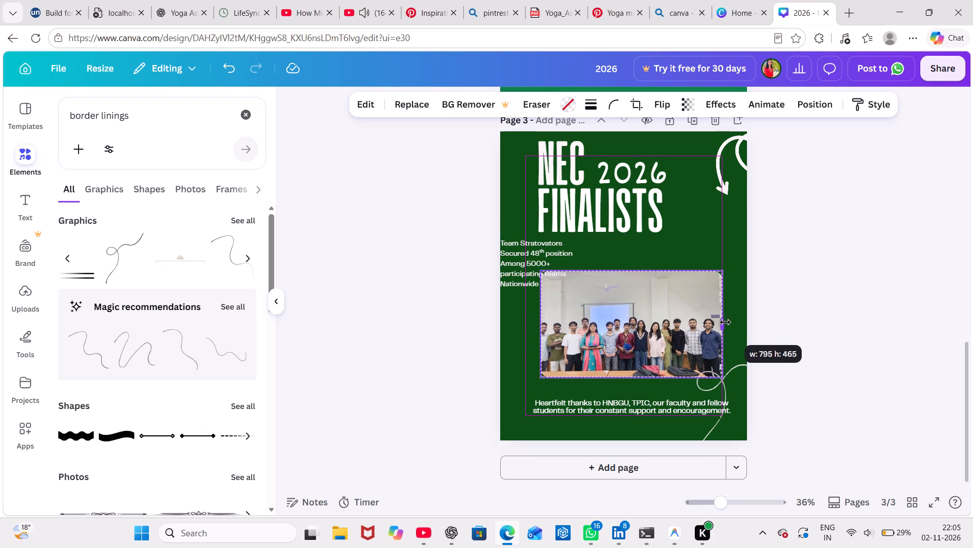
{"action": "left_click_drag", "start_coordinate": [725, 322], "coordinate": [736, 321]}
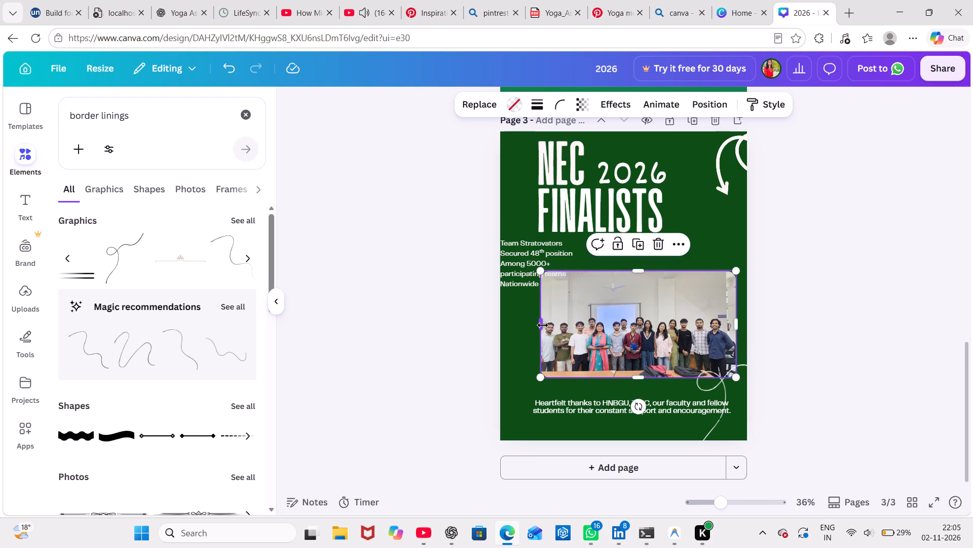
{"action": "left_click_drag", "start_coordinate": [543, 325], "coordinate": [510, 326]}
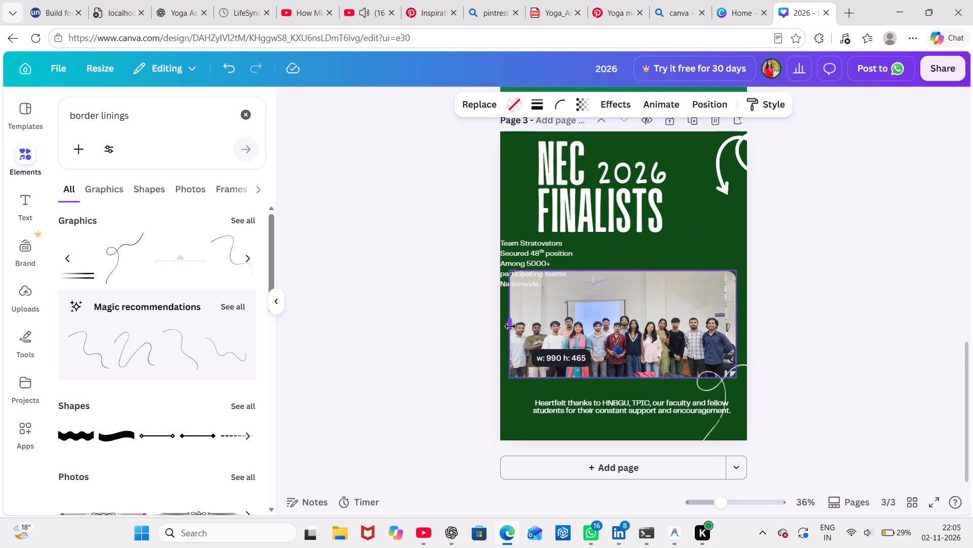
{"action": "left_click_drag", "start_coordinate": [510, 326], "coordinate": [516, 326]}
{"action": "left_click", "coordinate": [824, 311]}
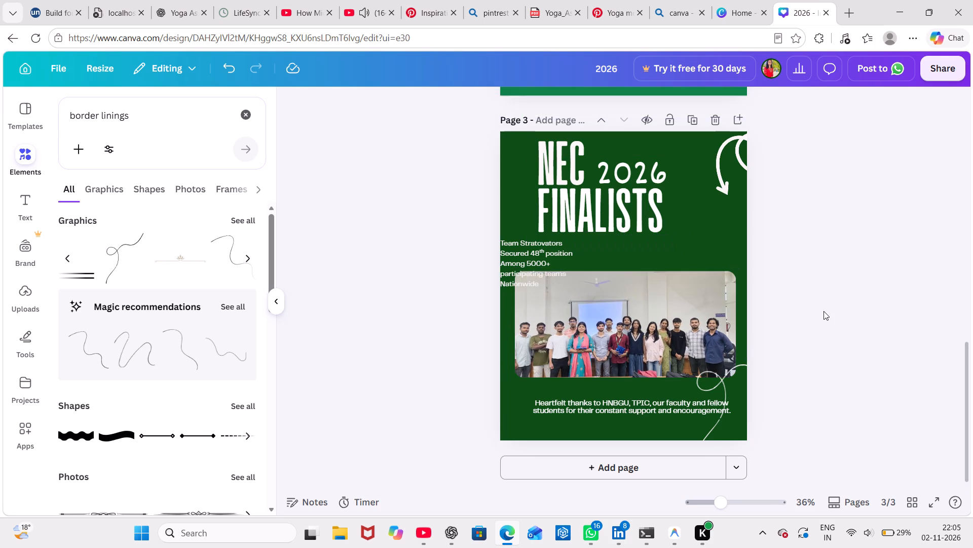
{"action": "left_click_drag", "start_coordinate": [707, 319], "coordinate": [712, 319]}
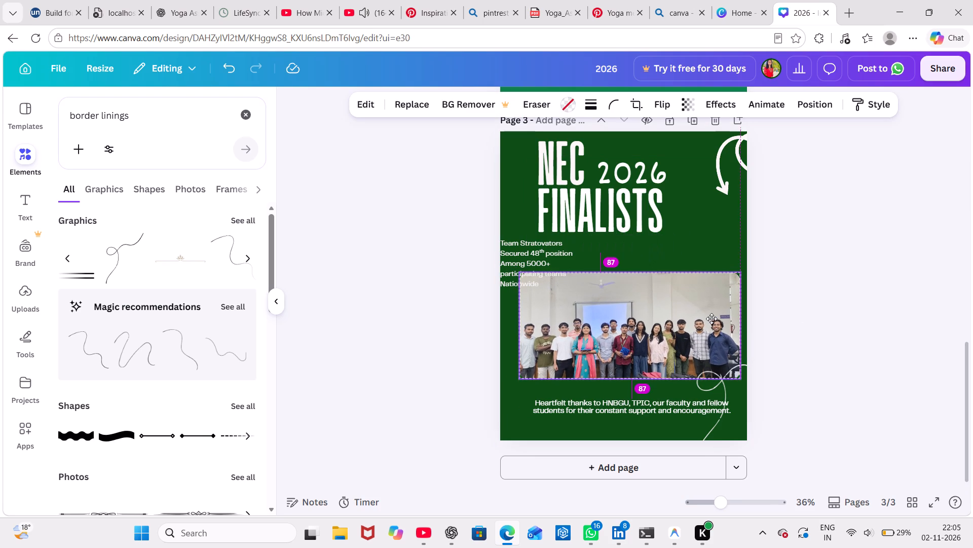
{"action": "left_click_drag", "start_coordinate": [712, 319], "coordinate": [711, 325]}
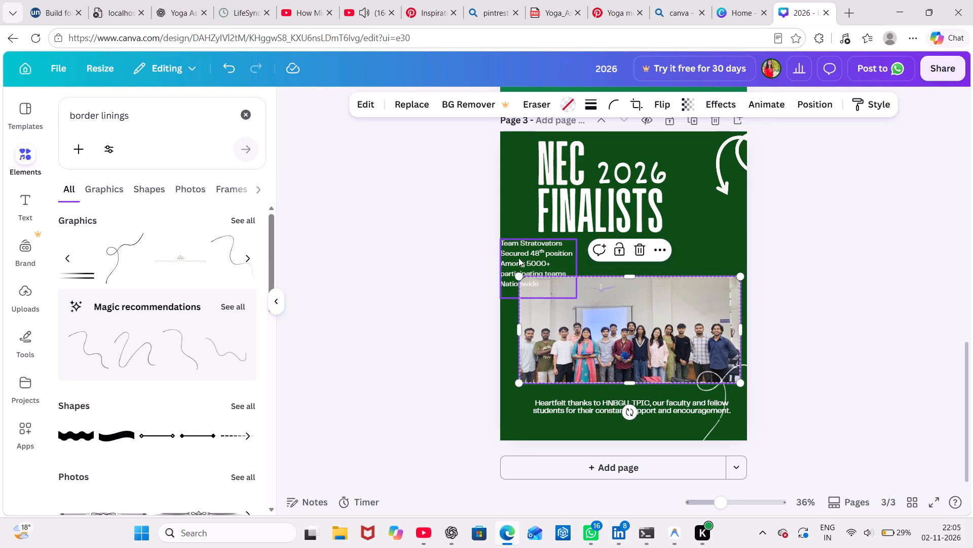
Move the Team Stratovators text between FINALISTS and the photo, widened to two lines and left-aligned with the title.
{"action": "left_click_drag", "start_coordinate": [517, 249], "coordinate": [569, 244]}
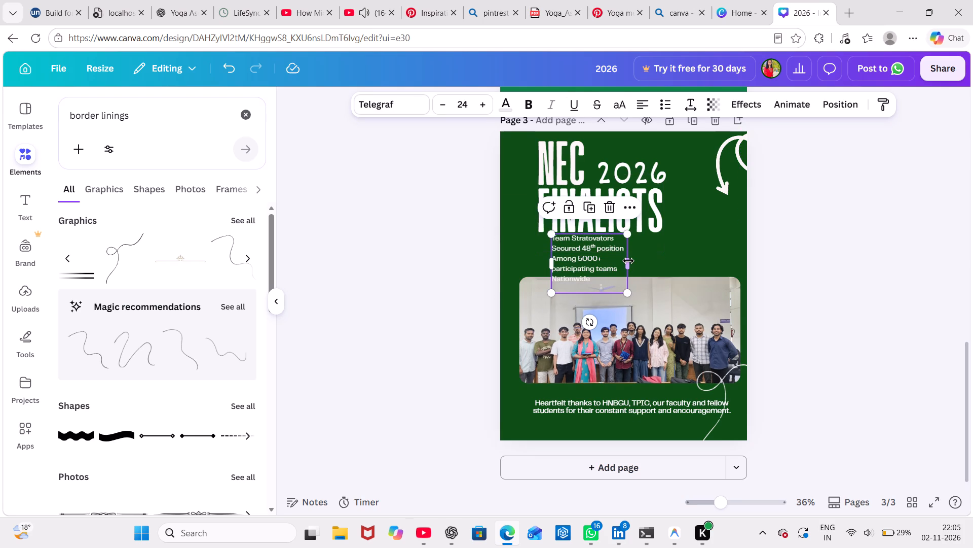
{"action": "left_click_drag", "start_coordinate": [628, 260], "coordinate": [720, 254]}
{"action": "left_click", "coordinate": [663, 244]}
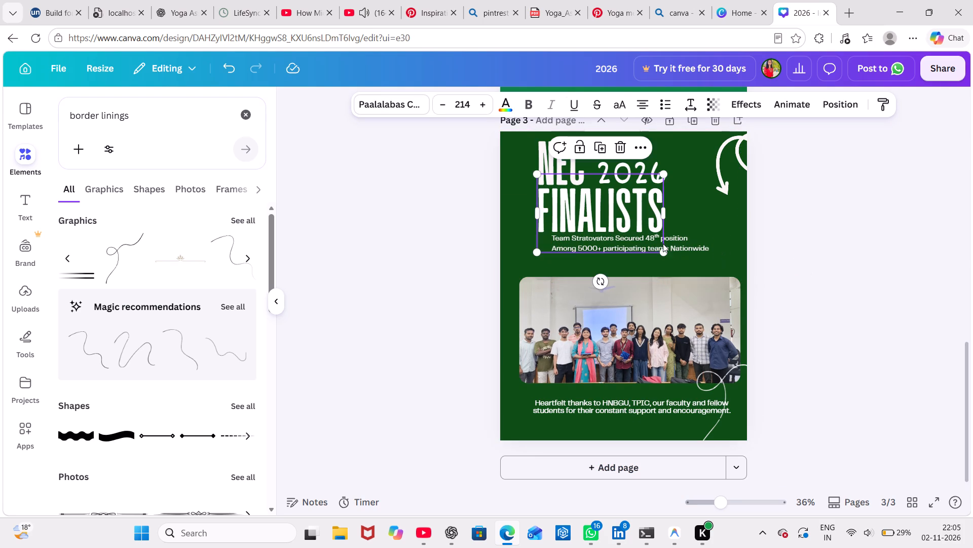
{"action": "left_click", "coordinate": [924, 277]}
{"action": "left_click_drag", "start_coordinate": [672, 243], "coordinate": [657, 246]}
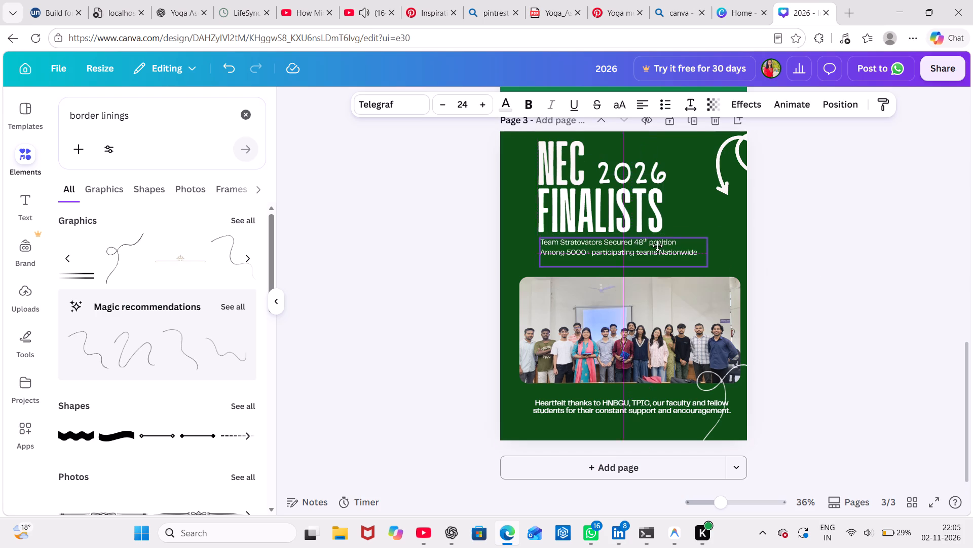
{"action": "left_click_drag", "start_coordinate": [657, 246], "coordinate": [657, 246]}
Widen the Team Stratovators text box to the photo's right edge and set its font size to 28.
{"action": "triple_click", "coordinate": [483, 97]}
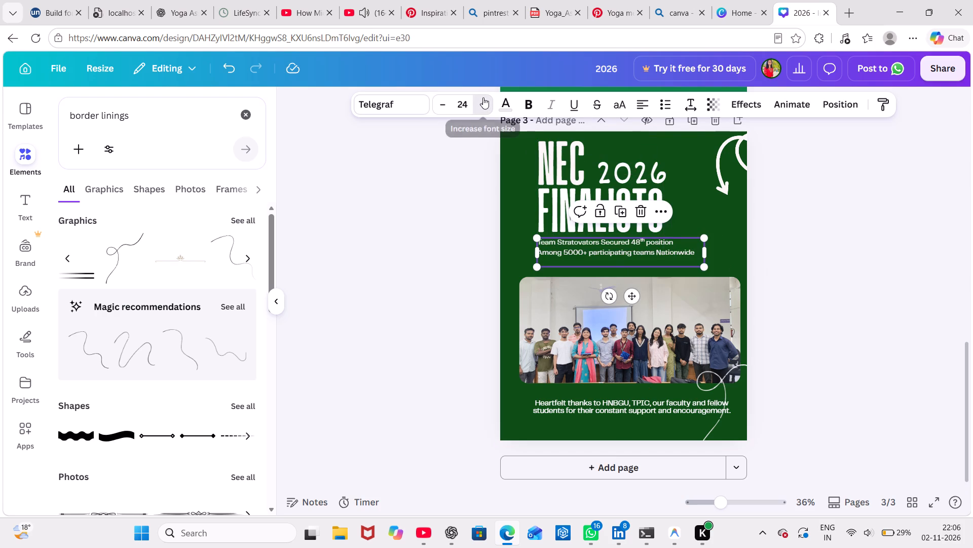
{"action": "left_click_drag", "start_coordinate": [707, 258], "coordinate": [740, 256]}
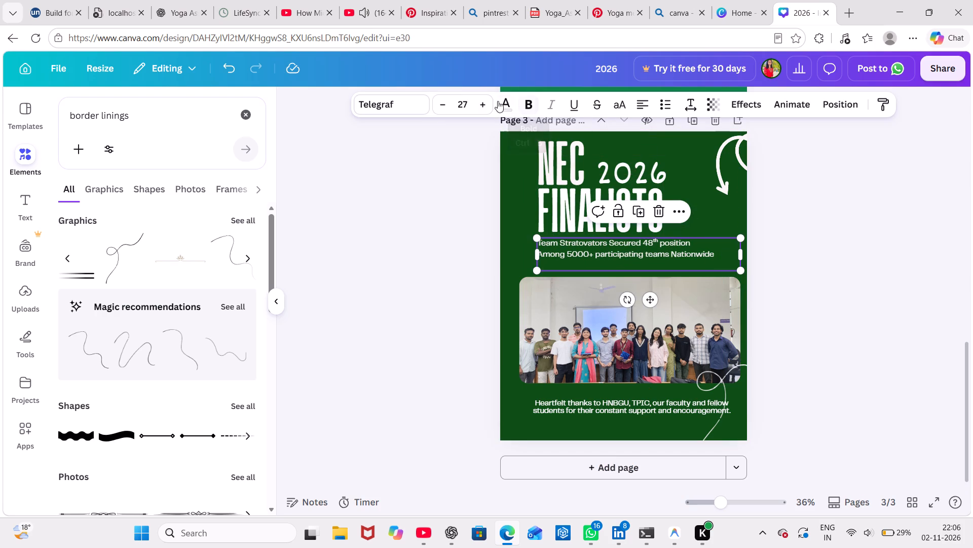
{"action": "triple_click", "coordinate": [482, 104]}
{"action": "left_click", "coordinate": [482, 104]}
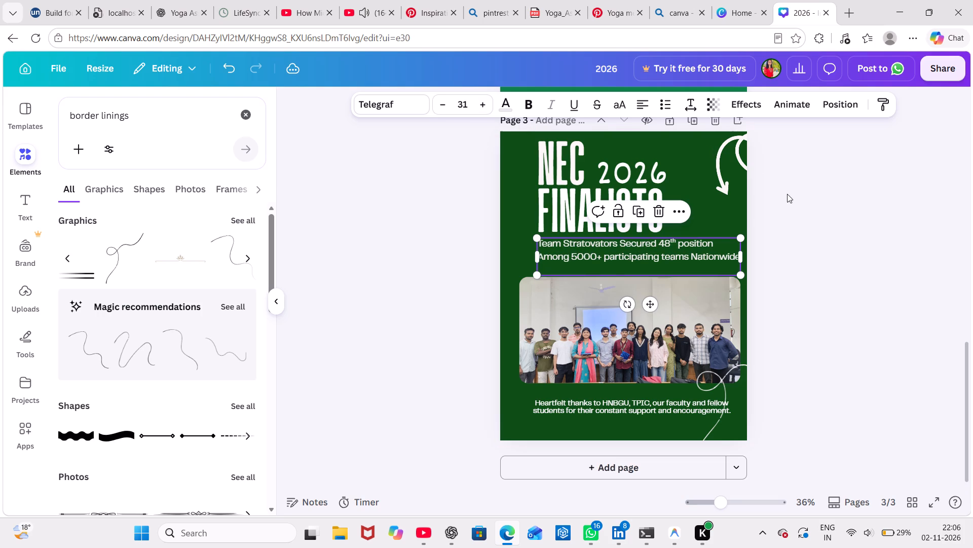
{"action": "left_click", "coordinate": [841, 214]}
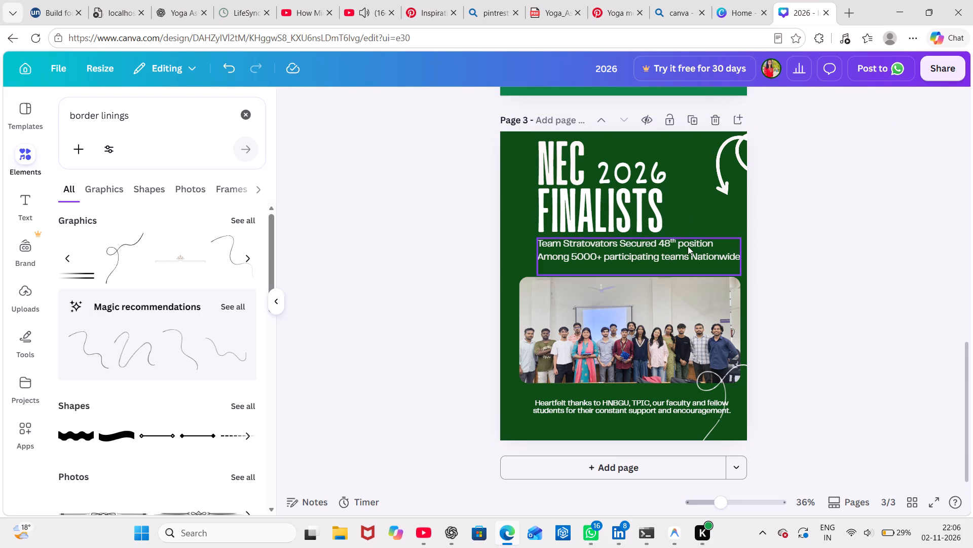
{"action": "left_click", "coordinate": [688, 246]}
{"action": "double_click", "coordinate": [446, 105]}
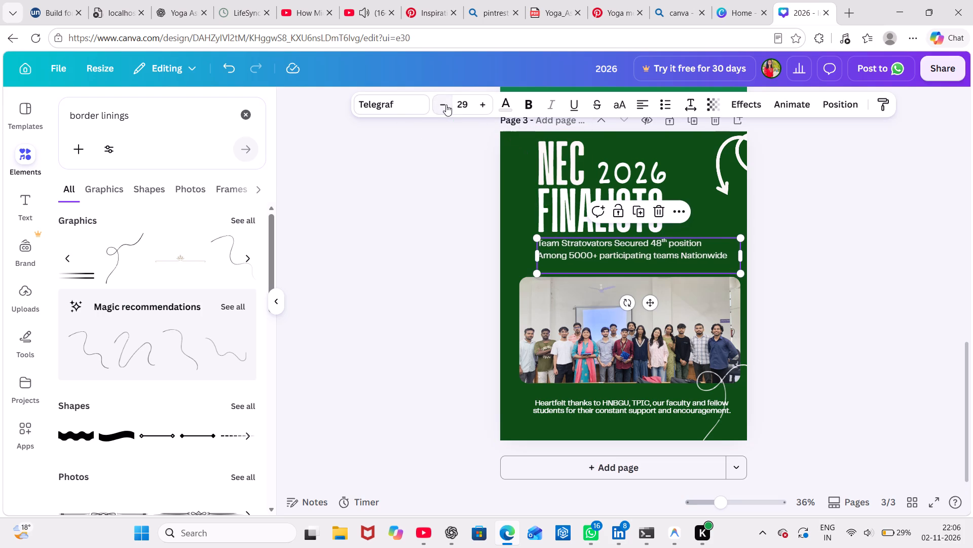
{"action": "left_click", "coordinate": [446, 105]}
{"action": "left_click", "coordinate": [831, 208]}
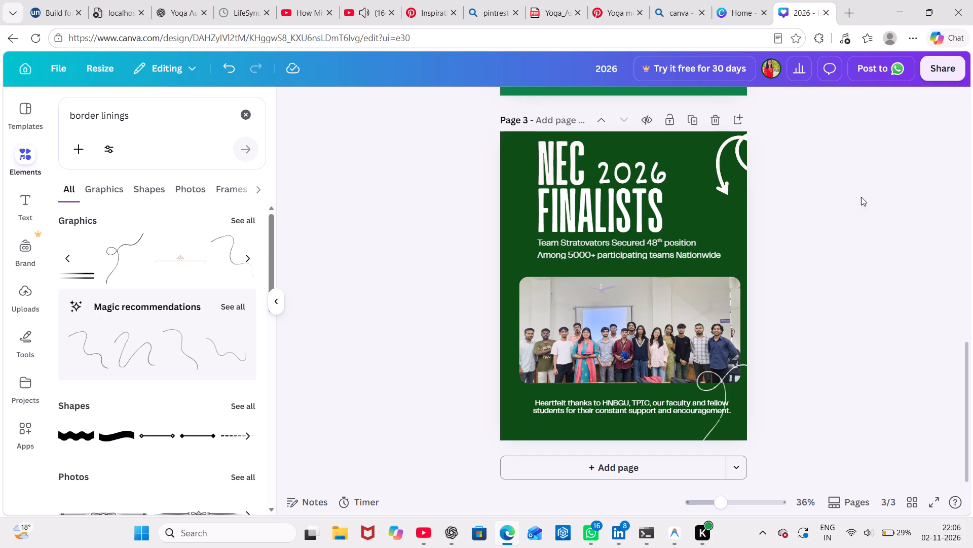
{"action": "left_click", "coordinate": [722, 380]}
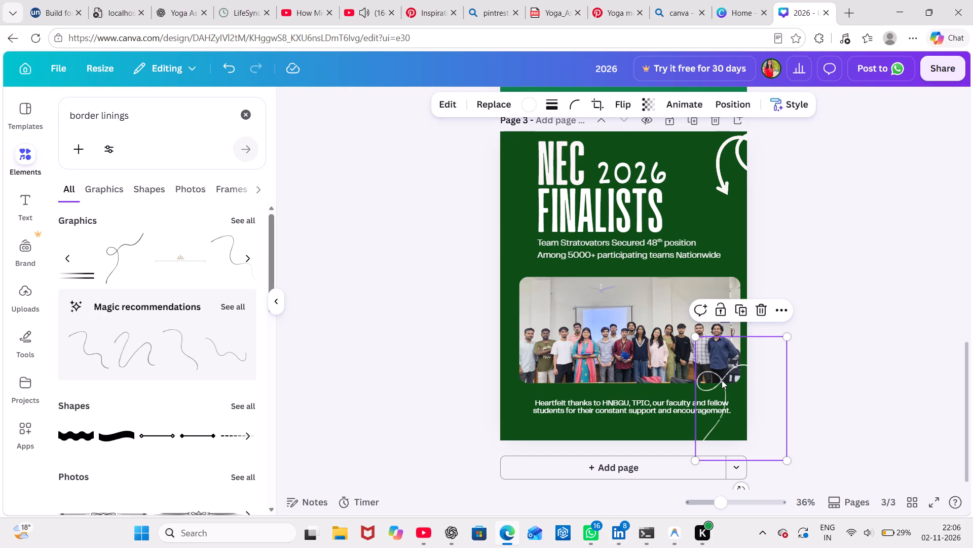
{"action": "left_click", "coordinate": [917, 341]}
Add the S-shaped curved line from the border linings graphics to page 3's top-left corner, rotated to about 72°.
{"action": "scroll", "coordinate": [204, 263], "scroll_direction": "left", "scroll_amount": 1}
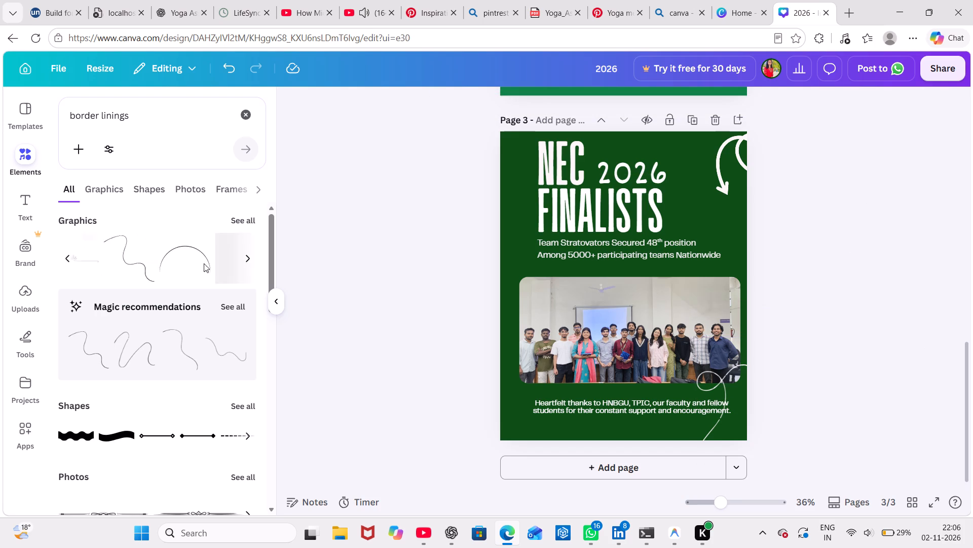
{"action": "scroll", "coordinate": [204, 263], "scroll_direction": "left", "scroll_amount": 1}
{"action": "left_click", "coordinate": [107, 259]}
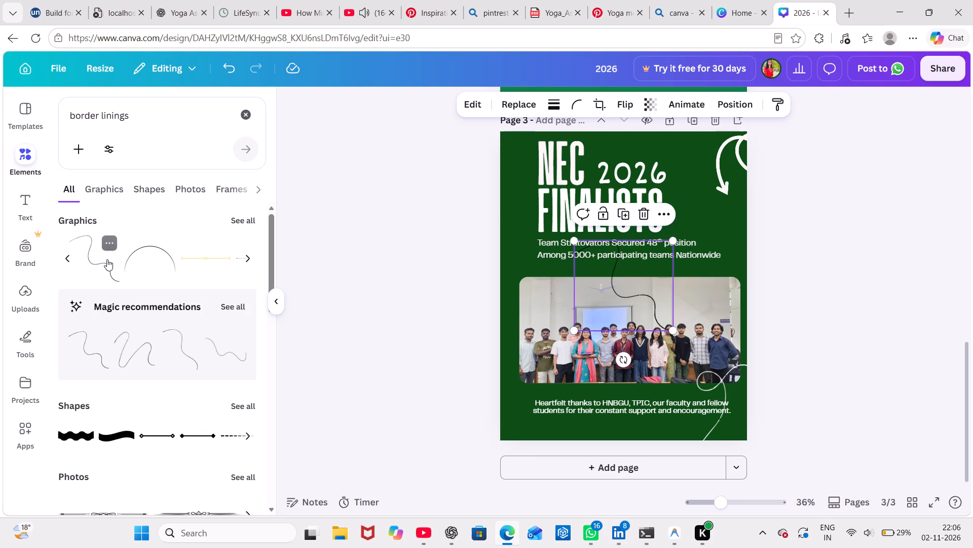
{"action": "left_click_drag", "start_coordinate": [651, 295], "coordinate": [533, 160]}
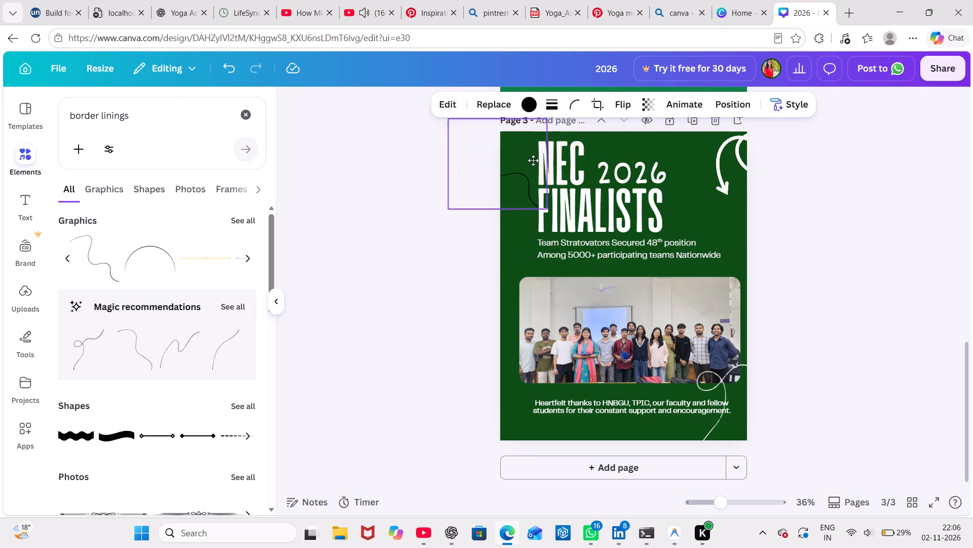
{"action": "left_click_drag", "start_coordinate": [533, 160], "coordinate": [548, 165]}
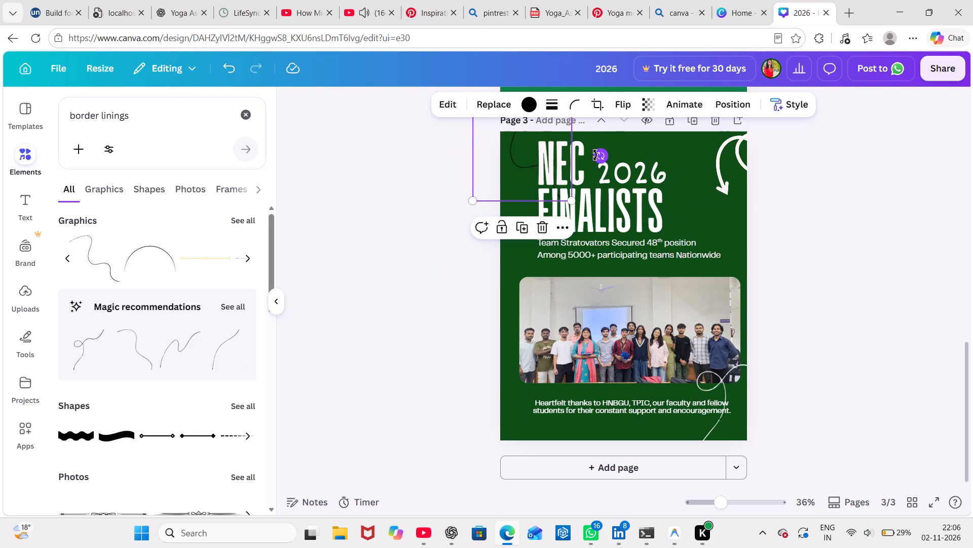
{"action": "left_click_drag", "start_coordinate": [595, 155], "coordinate": [543, 217]}
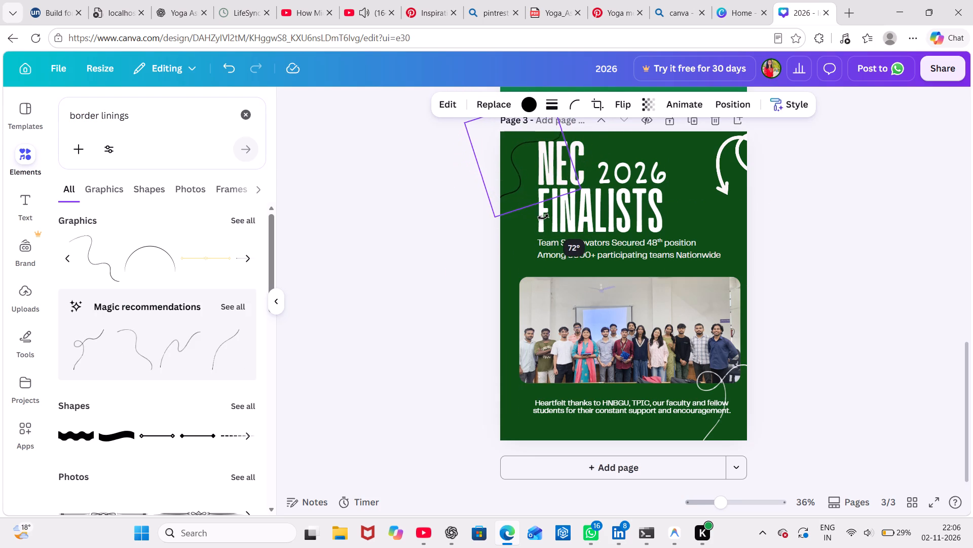
{"action": "left_click_drag", "start_coordinate": [543, 217], "coordinate": [543, 218]}
Recolour the new curved line beside the NEC title white.
{"action": "left_click", "coordinate": [526, 104]}
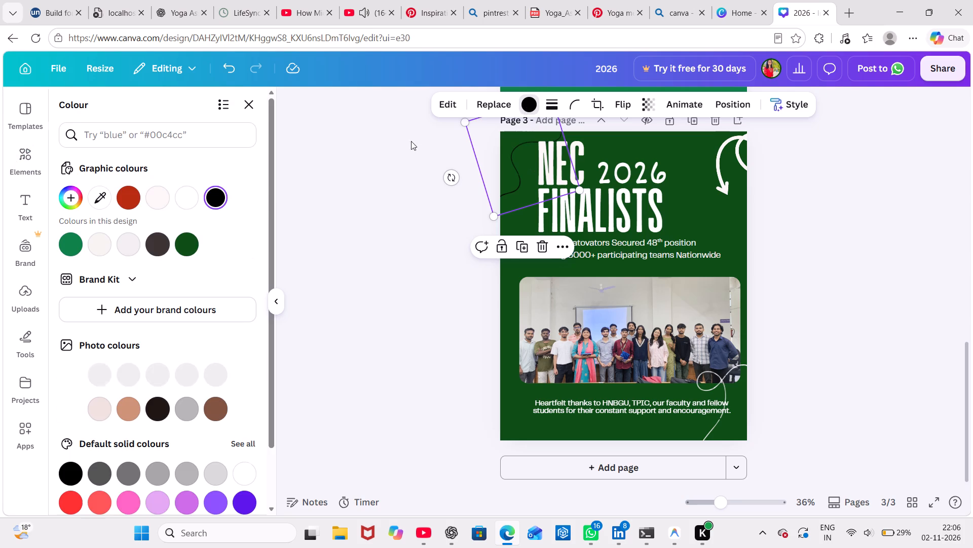
{"action": "left_click", "coordinate": [185, 194]}
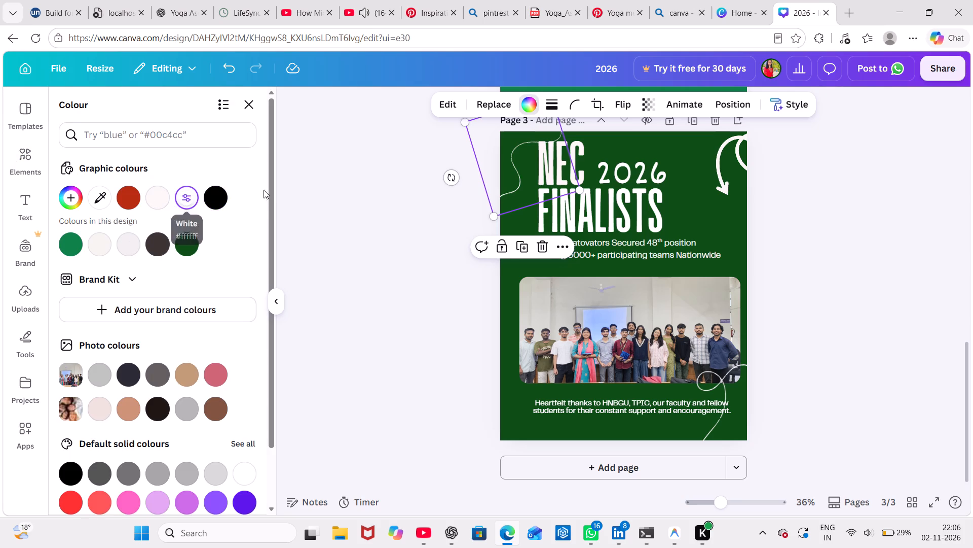
{"action": "left_click", "coordinate": [339, 194]}
{"action": "left_click", "coordinate": [817, 214]}
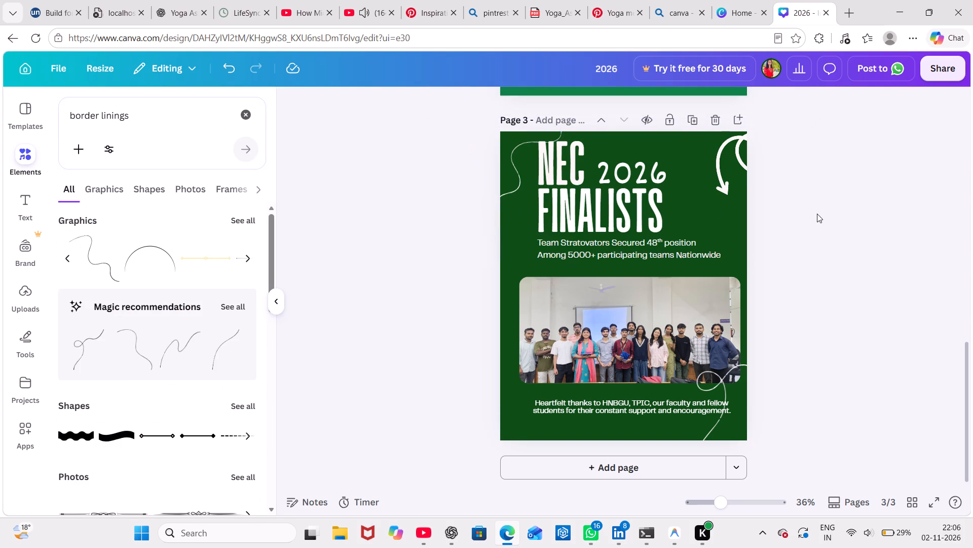
Move the white looped arrow from the page's top-right corner down to the upper-left corner of the team photo.
{"action": "left_click", "coordinate": [713, 158]}
{"action": "left_click_drag", "start_coordinate": [728, 160], "coordinate": [725, 241]}
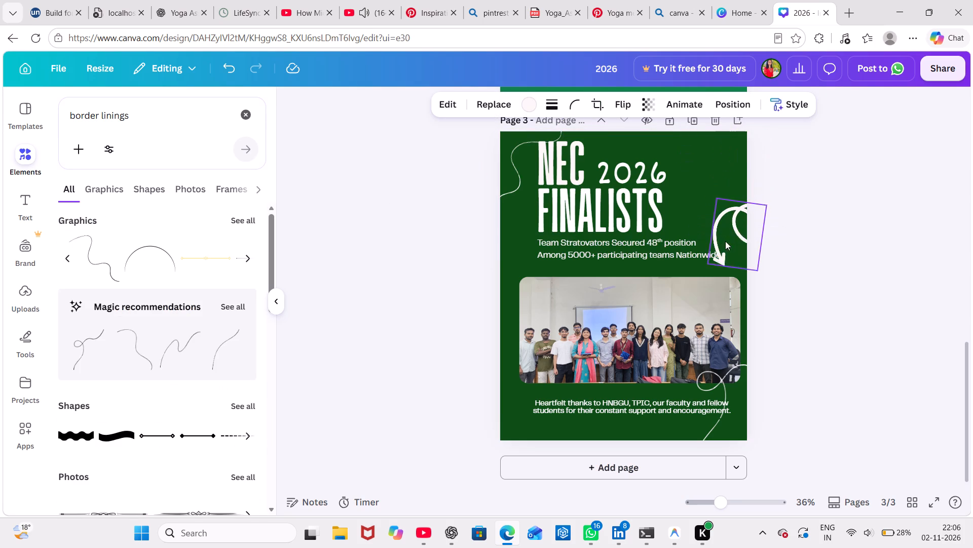
{"action": "left_click_drag", "start_coordinate": [725, 241], "coordinate": [720, 247]}
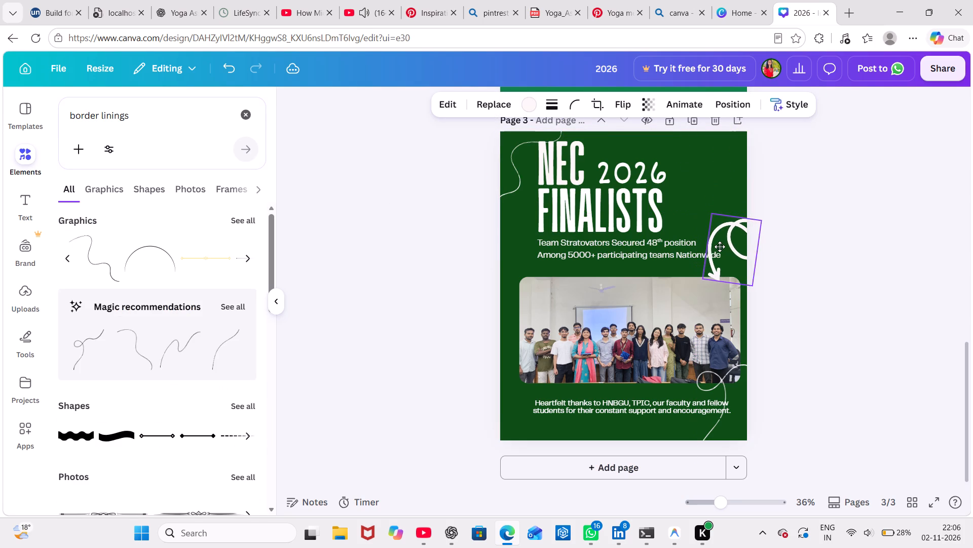
{"action": "left_click_drag", "start_coordinate": [720, 247], "coordinate": [715, 253]}
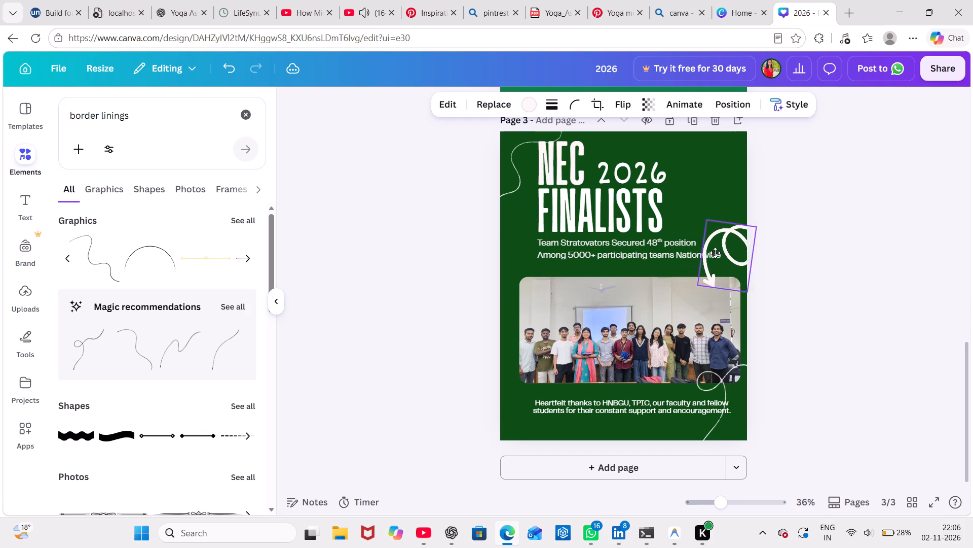
{"action": "left_click_drag", "start_coordinate": [715, 253], "coordinate": [731, 255]}
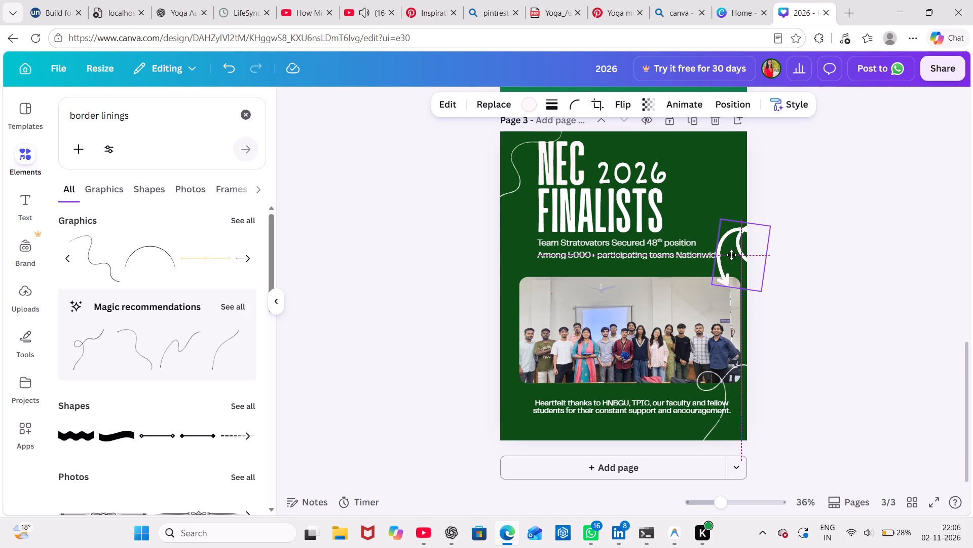
{"action": "left_click_drag", "start_coordinate": [731, 255], "coordinate": [530, 270]}
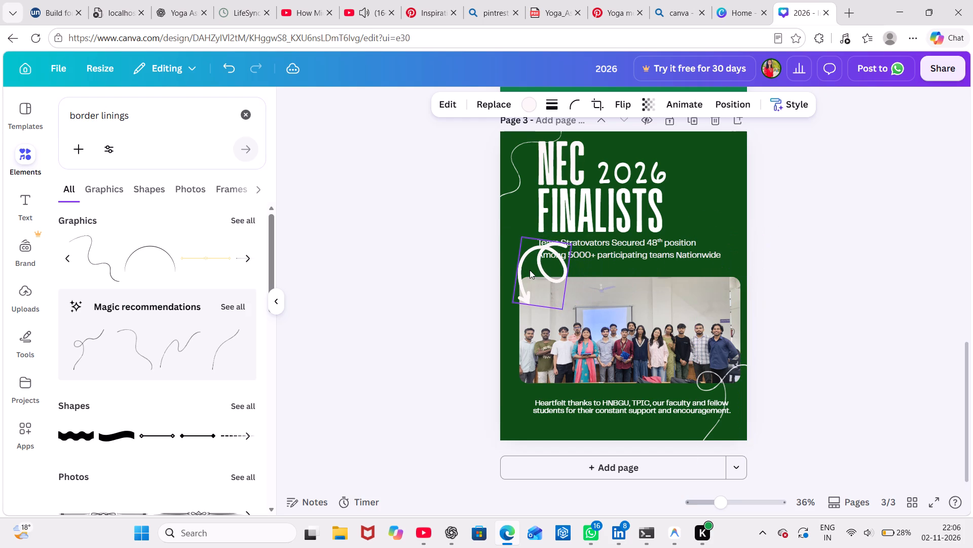
Rotate the white looped arrow beside the Team Stratovators text so its head points down at the team photo's upper-left corner.
{"action": "left_click_drag", "start_coordinate": [486, 263], "coordinate": [547, 283]}
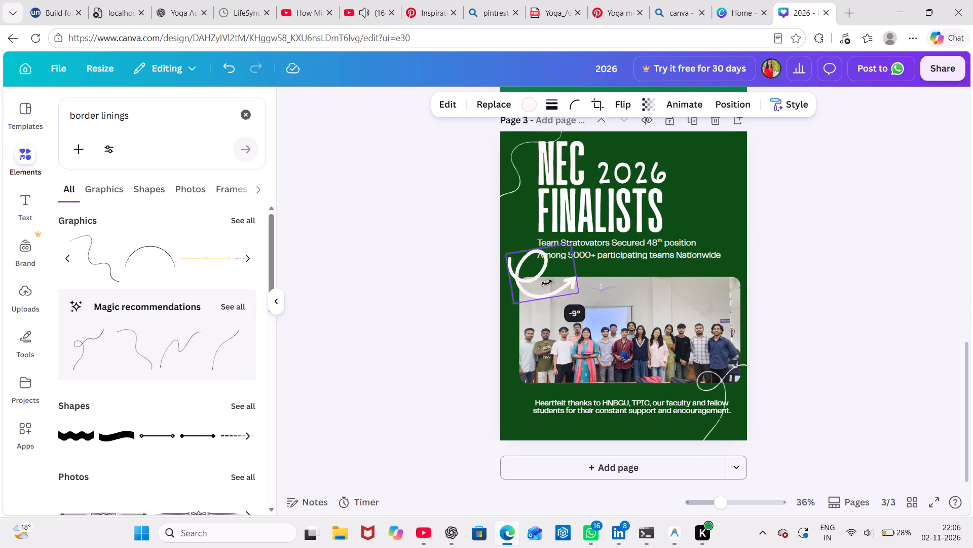
{"action": "left_click_drag", "start_coordinate": [547, 283], "coordinate": [530, 279]}
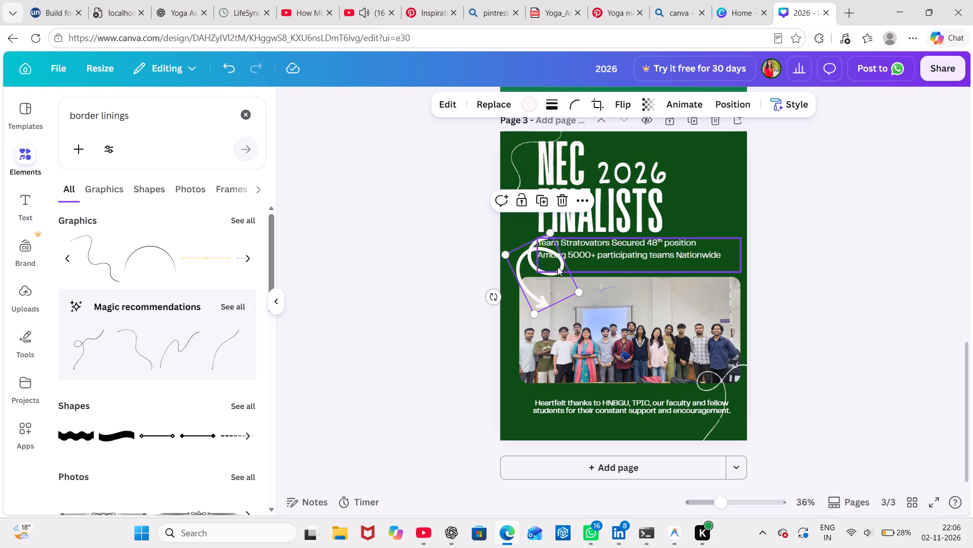
{"action": "left_click_drag", "start_coordinate": [494, 294], "coordinate": [478, 271]}
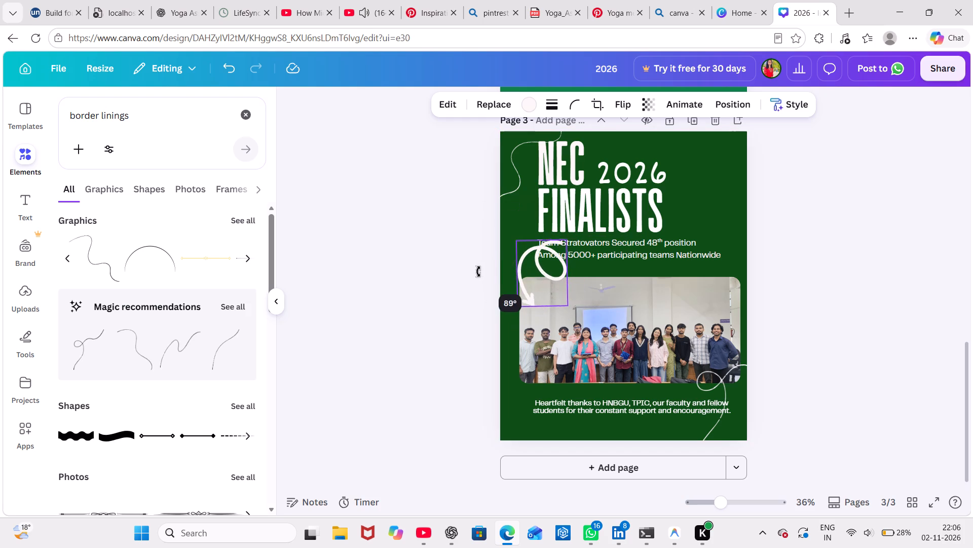
{"action": "left_click_drag", "start_coordinate": [478, 271], "coordinate": [469, 250]}
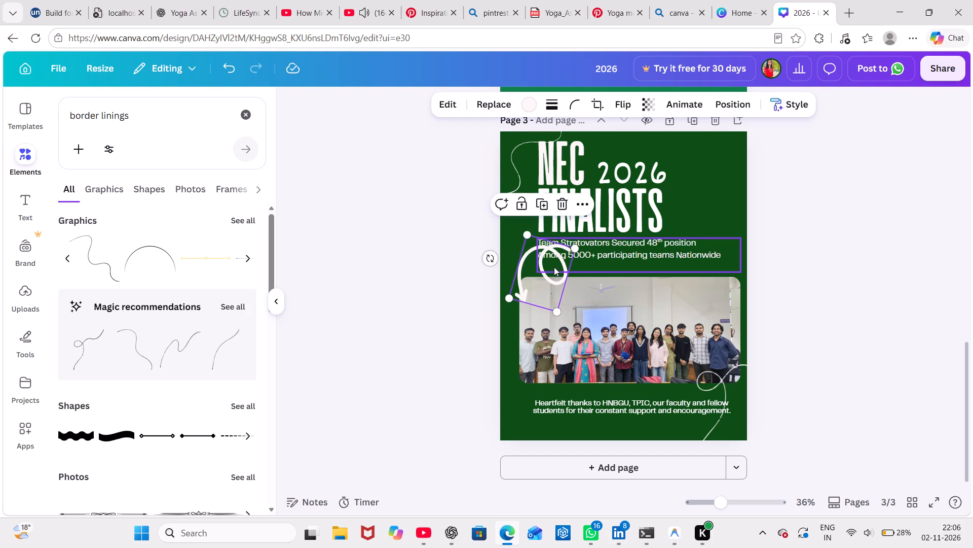
Move the white looped arrow across to the team photo's upper-right corner, with its loop running past the page's right edge.
{"action": "left_click_drag", "start_coordinate": [550, 289], "coordinate": [724, 288]}
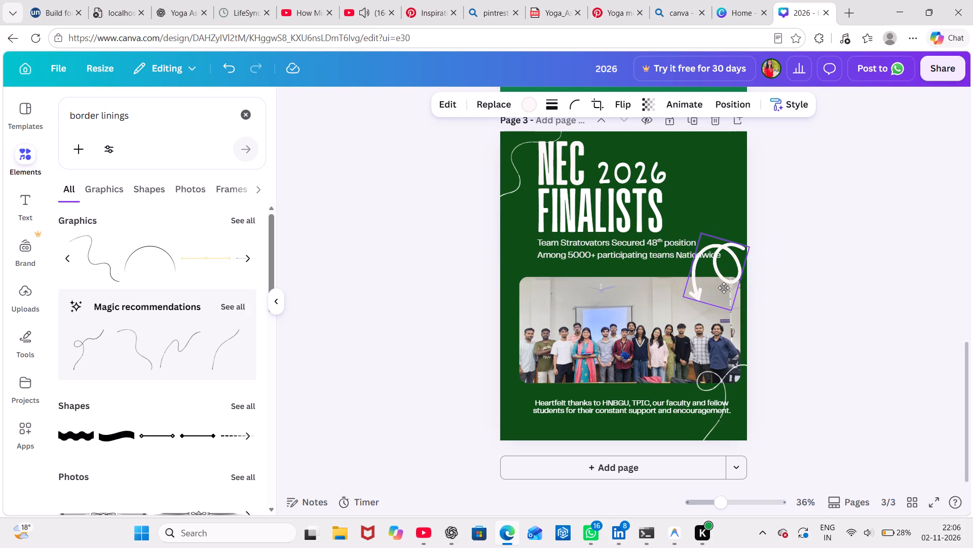
{"action": "left_click_drag", "start_coordinate": [724, 288], "coordinate": [749, 285]}
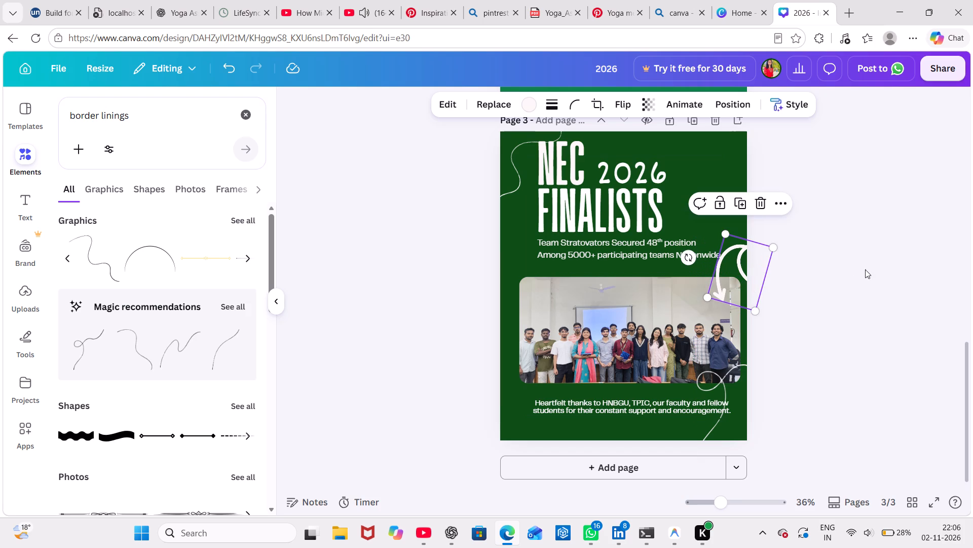
{"action": "left_click", "coordinate": [865, 269]}
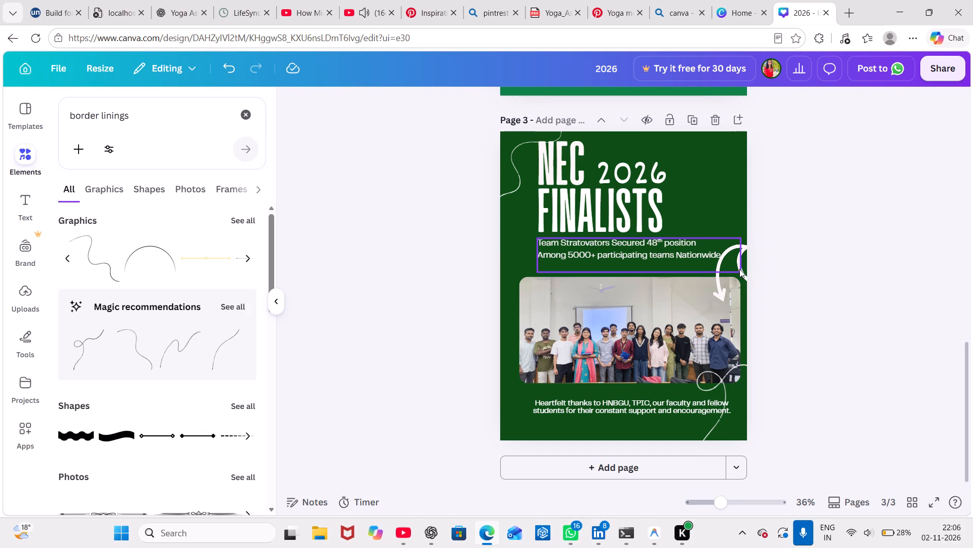
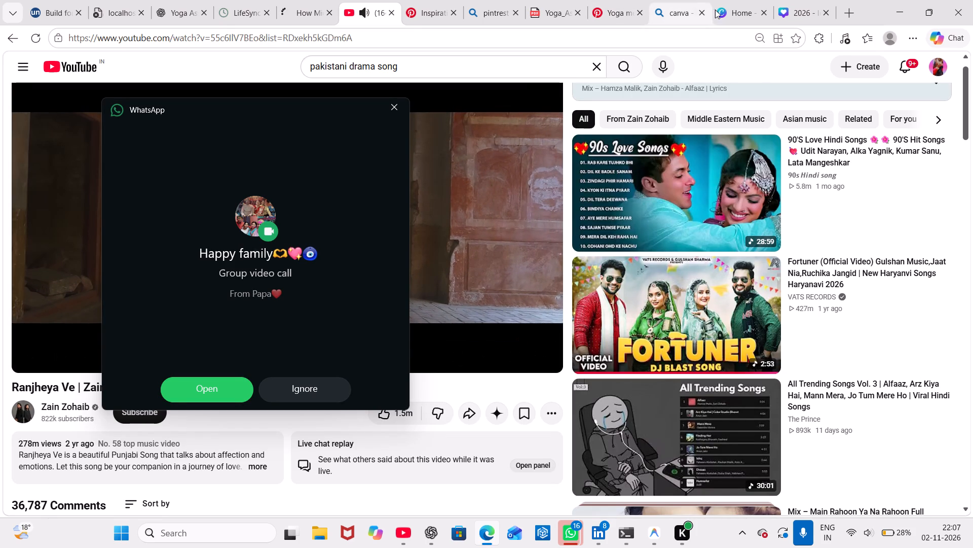
{"action": "left_click", "coordinate": [811, 4]}
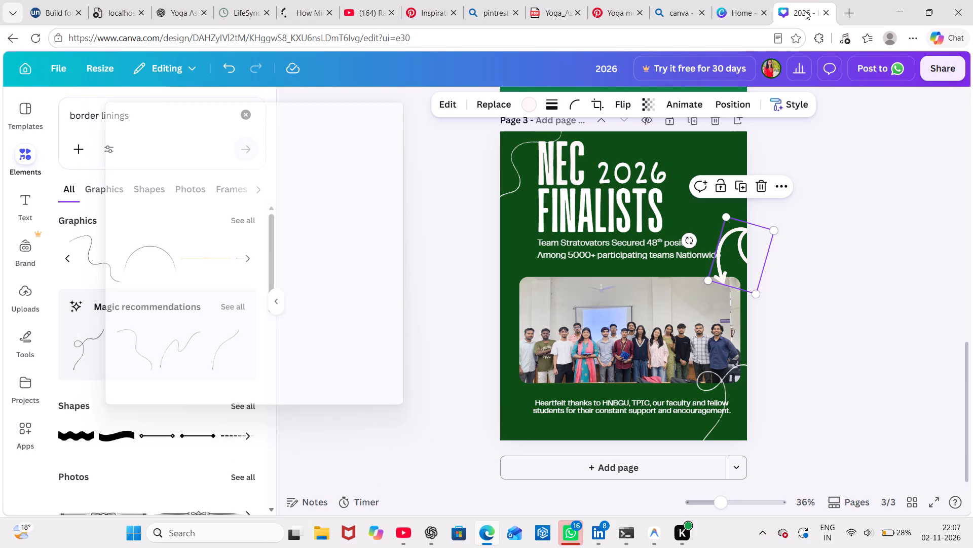
Restore the maximised browser window with the design to its smaller size.
{"action": "left_click", "coordinate": [926, 8]}
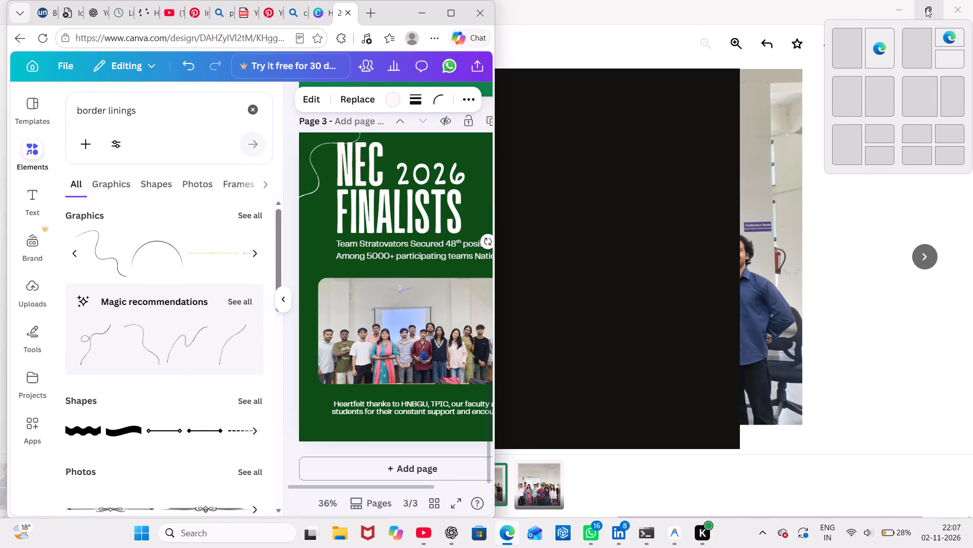
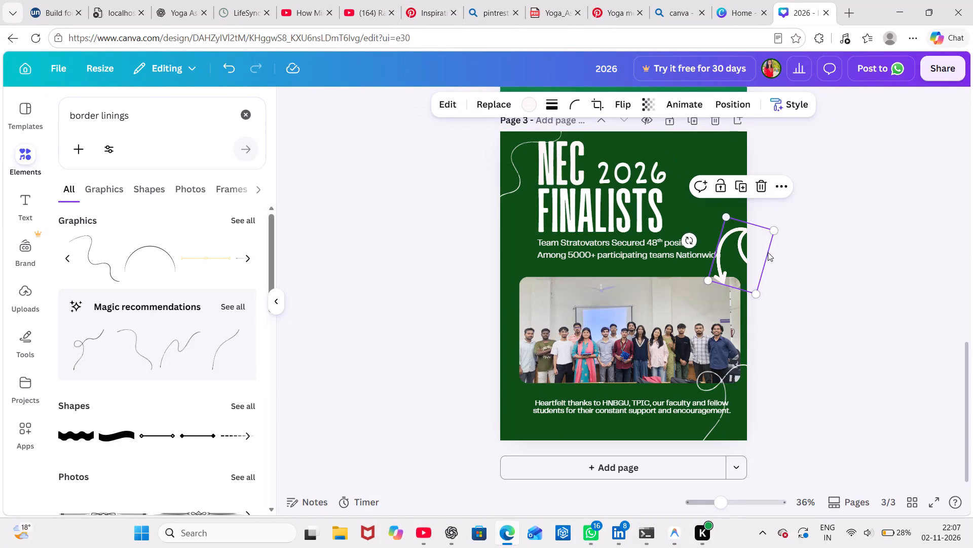
Move the Team Stratovators text on page 3 slightly left, away from the white looped arrow.
{"action": "left_click", "coordinate": [838, 265]}
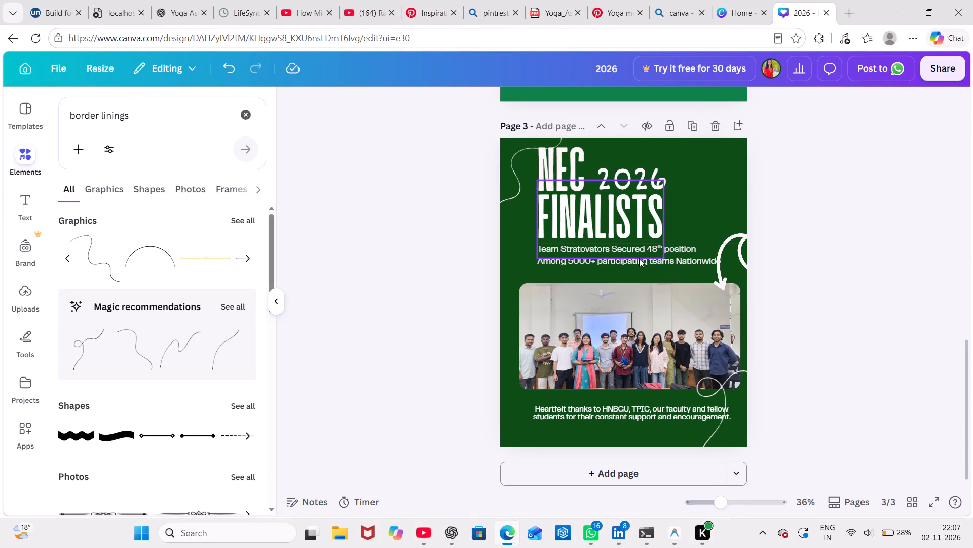
{"action": "left_click", "coordinate": [638, 257]}
{"action": "left_click", "coordinate": [638, 257]}
{"action": "left_click_drag", "start_coordinate": [689, 262], "coordinate": [680, 262]}
{"action": "left_click", "coordinate": [791, 244]}
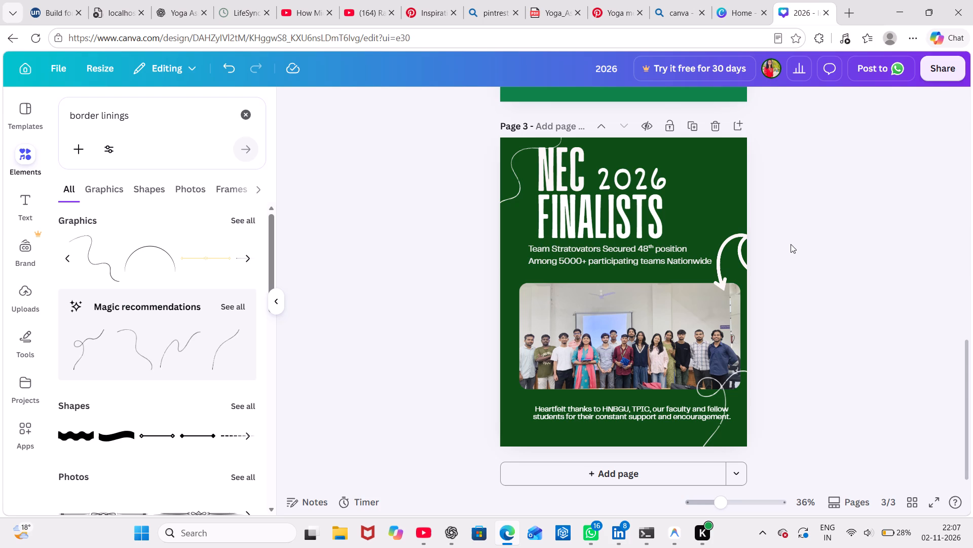
{"action": "left_click", "coordinate": [912, 247]}
Copy the team group photo from page 3 and paste it onto page 2.
{"action": "scroll", "coordinate": [912, 247], "scroll_direction": "down", "scroll_amount": 1}
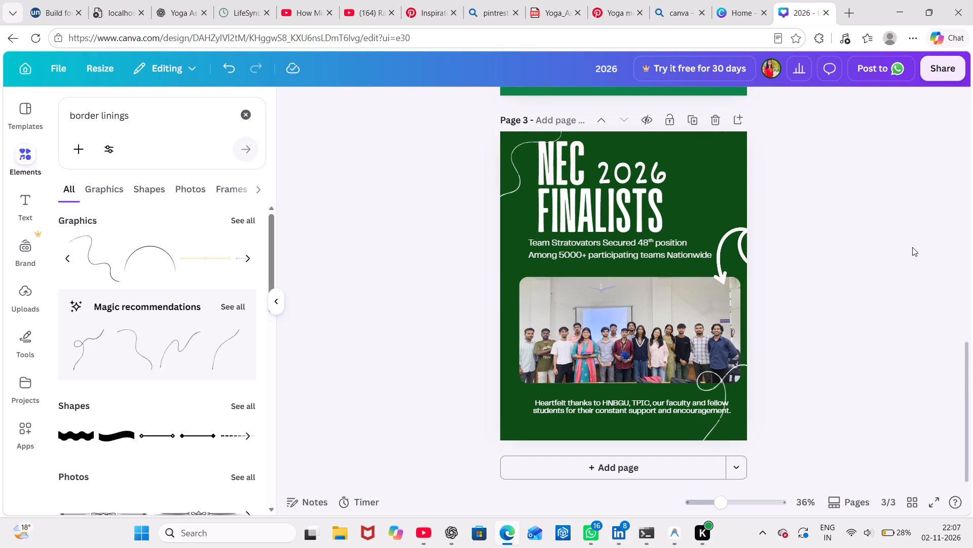
{"action": "scroll", "coordinate": [912, 247], "scroll_direction": "up", "scroll_amount": 9}
{"action": "scroll", "coordinate": [912, 247], "scroll_direction": "down", "scroll_amount": 4}
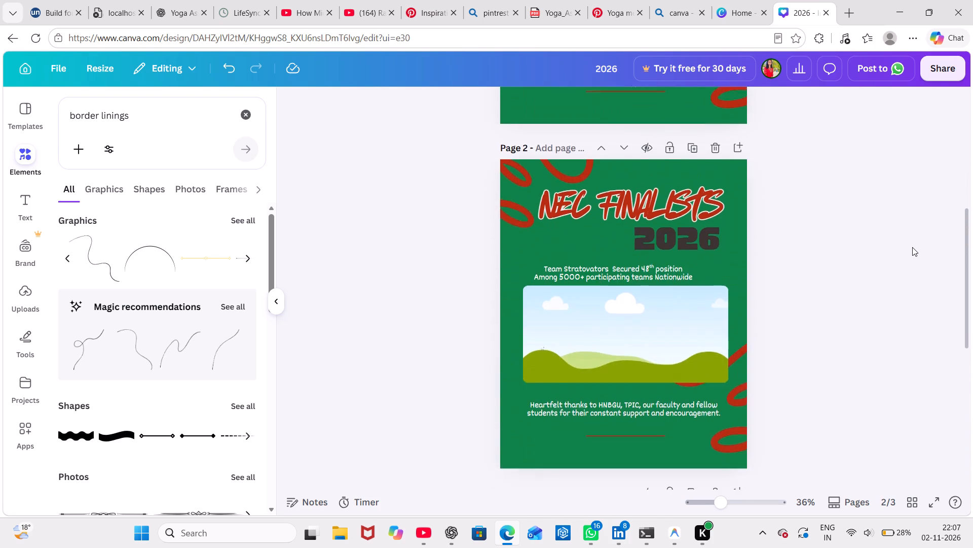
{"action": "scroll", "coordinate": [912, 247], "scroll_direction": "down", "scroll_amount": 6}
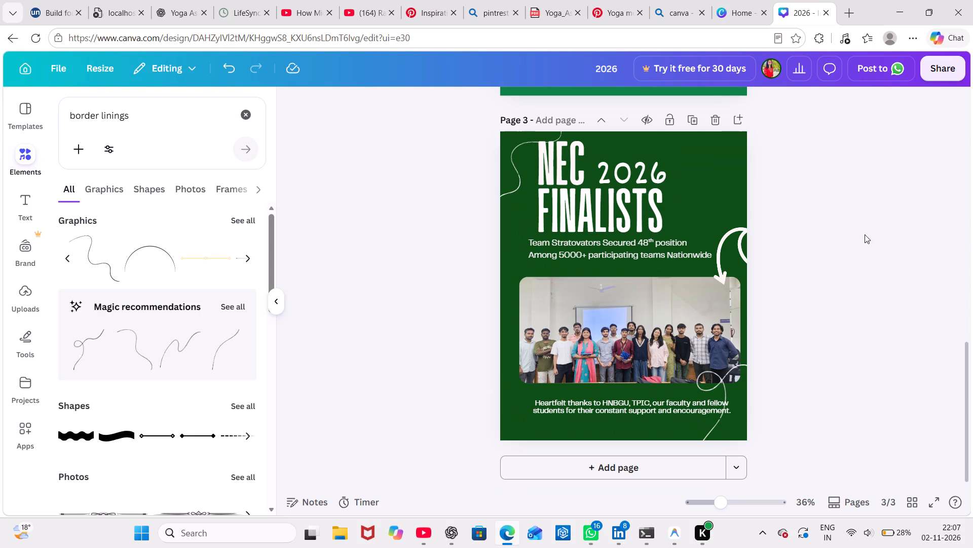
{"action": "left_click", "coordinate": [651, 344]}
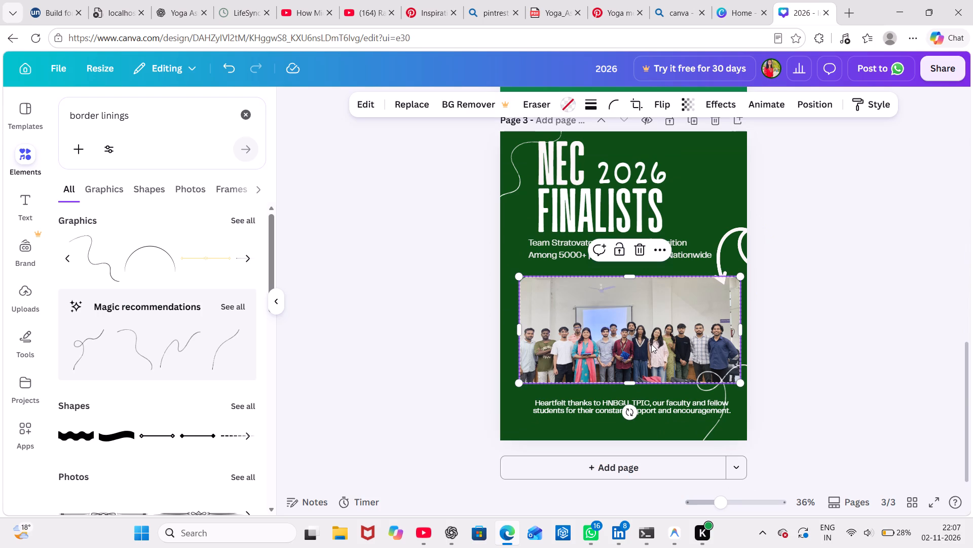
{"action": "key", "text": "ctrl+c"}
{"action": "scroll", "coordinate": [651, 344], "scroll_direction": "up", "scroll_amount": 3}
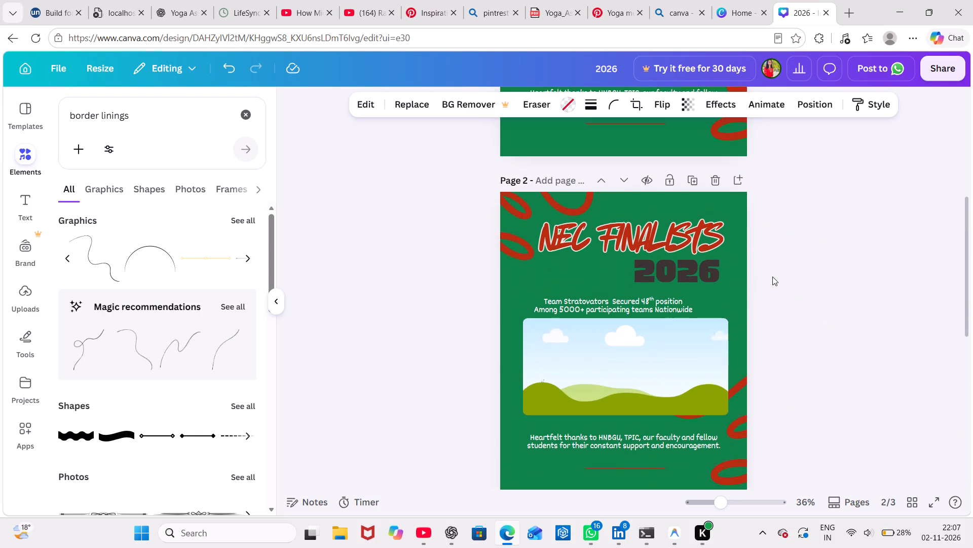
{"action": "key", "text": "ctrl+v"}
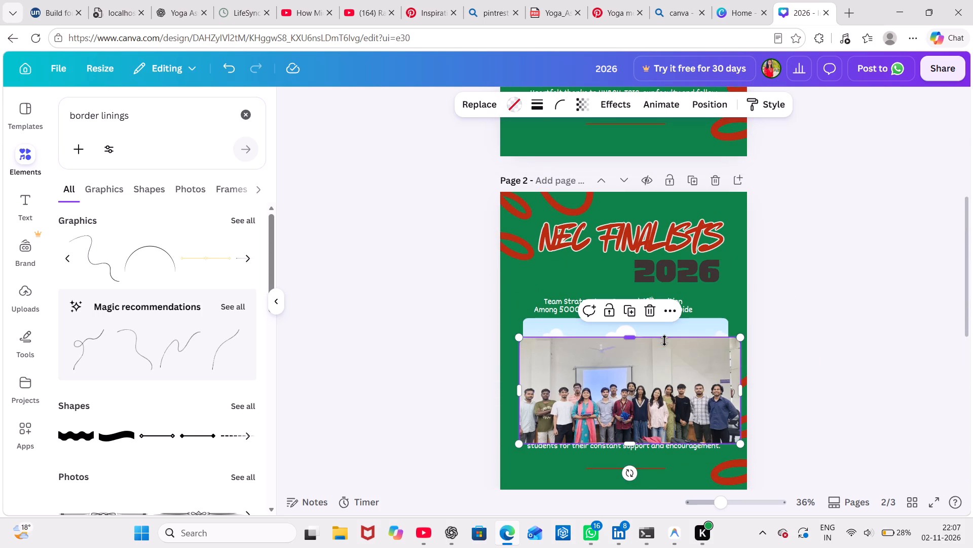
Scale down the pasted team photo and position it over the landscape placeholder frame on page 2.
{"action": "left_click_drag", "start_coordinate": [654, 379], "coordinate": [652, 356]}
{"action": "left_click_drag", "start_coordinate": [652, 356], "coordinate": [700, 364]}
{"action": "left_click_drag", "start_coordinate": [700, 364], "coordinate": [669, 389]}
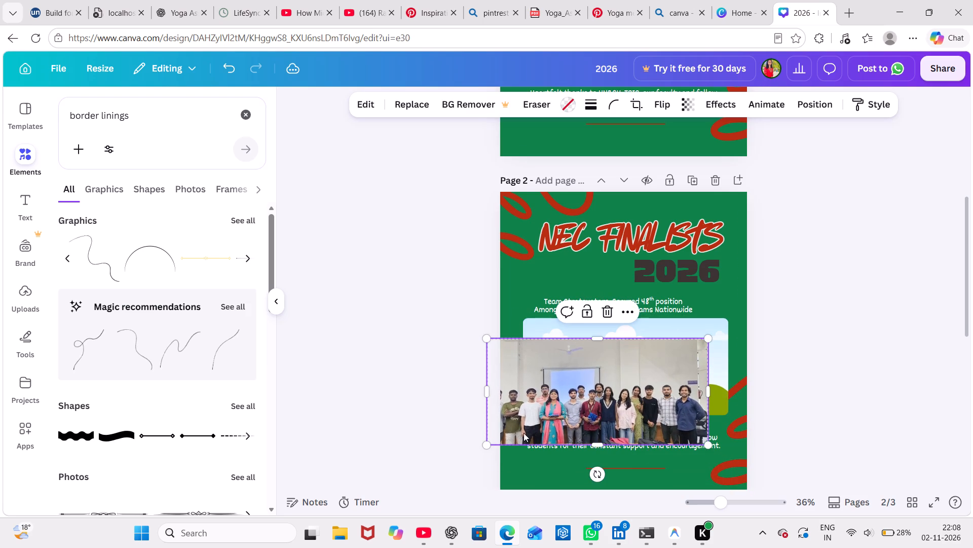
{"action": "left_click_drag", "start_coordinate": [488, 441], "coordinate": [508, 429]}
{"action": "left_click_drag", "start_coordinate": [576, 388], "coordinate": [600, 371]}
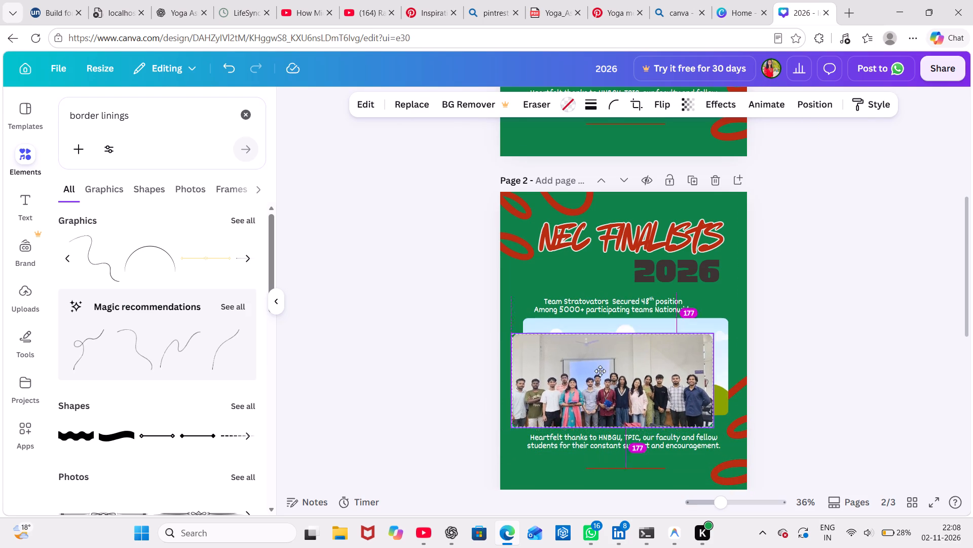
{"action": "left_click_drag", "start_coordinate": [600, 371], "coordinate": [594, 368]}
{"action": "left_click_drag", "start_coordinate": [727, 413], "coordinate": [728, 414]}
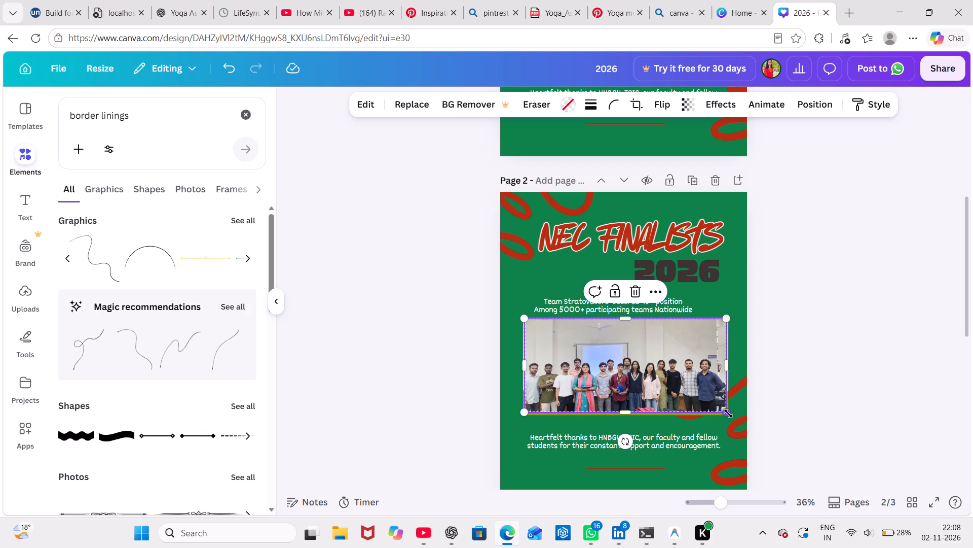
{"action": "left_click_drag", "start_coordinate": [728, 414], "coordinate": [735, 420]}
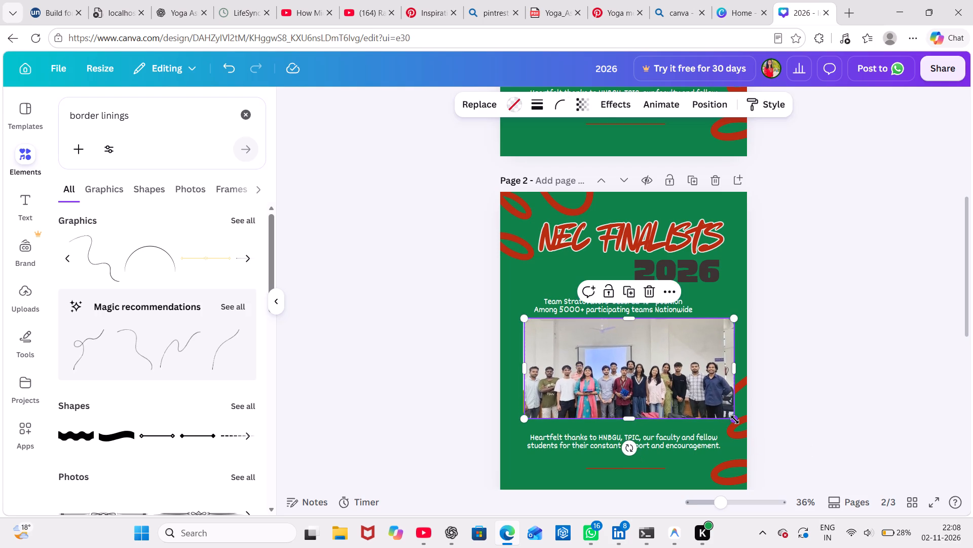
{"action": "left_click", "coordinate": [856, 378]}
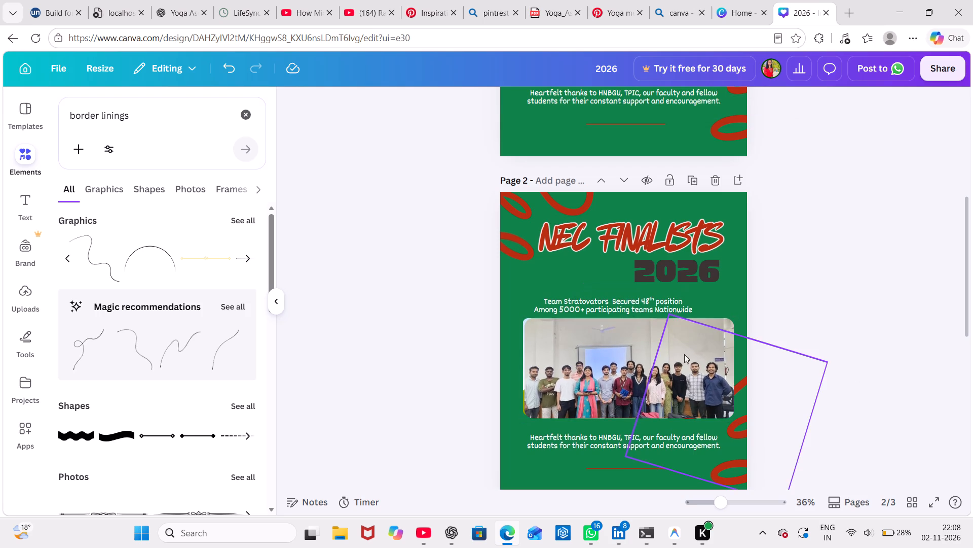
{"action": "left_click_drag", "start_coordinate": [646, 360], "coordinate": [625, 364]}
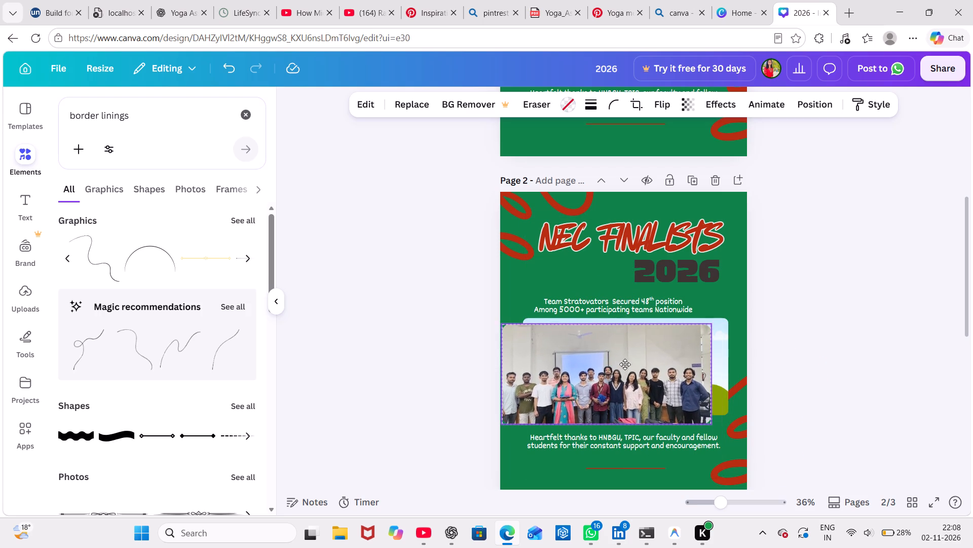
{"action": "left_click_drag", "start_coordinate": [625, 364], "coordinate": [640, 361]}
{"action": "left_click", "coordinate": [787, 315]}
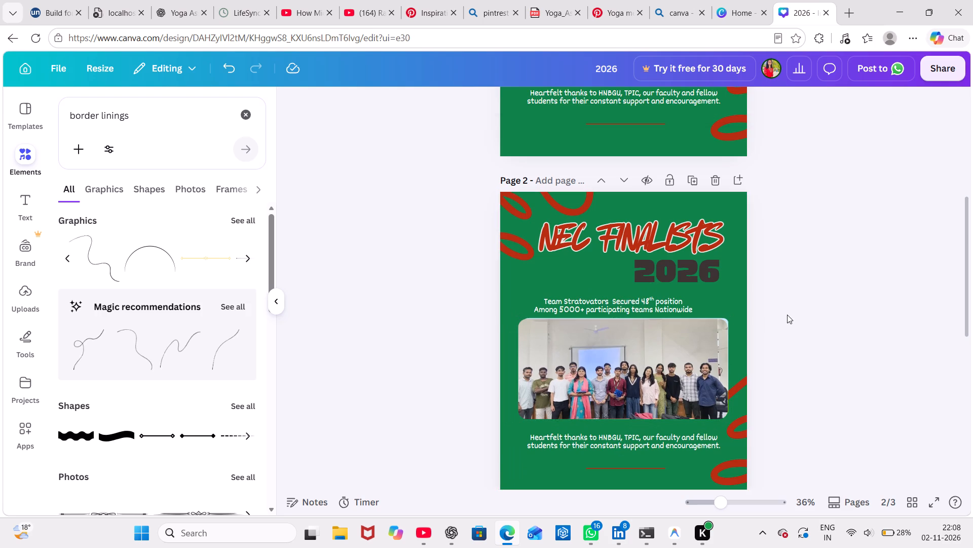
Replace the element search term with "frame" and search for it.
{"action": "double_click", "coordinate": [143, 112]}
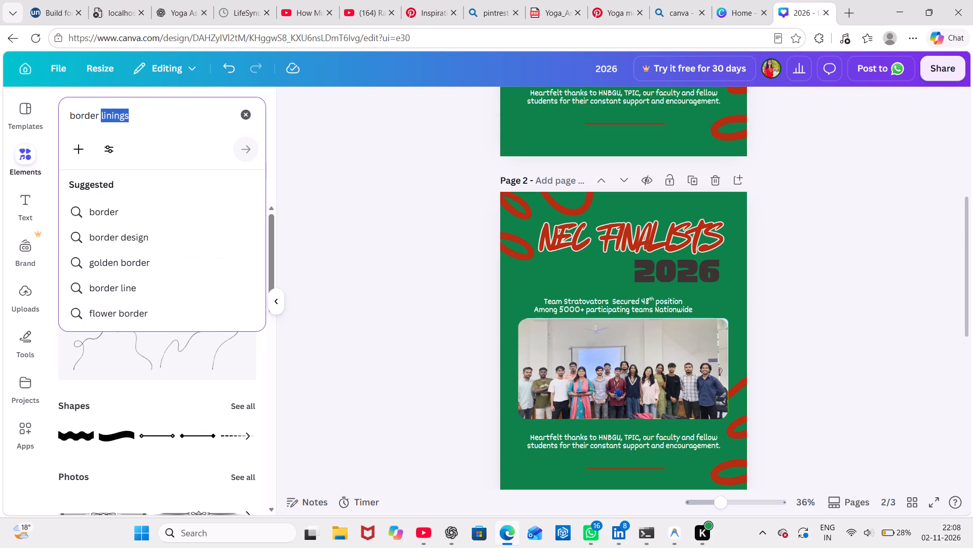
{"action": "key", "text": "BackSpace"}
{"action": "key", "text": "BackSpace"}
{"action": "key", "text": "BackSpace"}
{"action": "key", "text": "BackSpace"}
{"action": "key", "text": "BackSpace"}
{"action": "key", "text": "BackSpace"}
{"action": "key", "text": "BackSpace"}
{"action": "key", "text": "BackSpace"}
{"action": "key", "text": "BackSpace"}
{"action": "key", "text": "BackSpace"}
{"action": "key", "text": "BackSpace"}
{"action": "key", "text": "BackSpace"}
{"action": "key", "text": "BackSpace"}
{"action": "key", "text": "BackSpace"}
{"action": "key", "text": "BackSpace"}
{"action": "type", "text": "frame"}
{"action": "key", "text": "Return"}
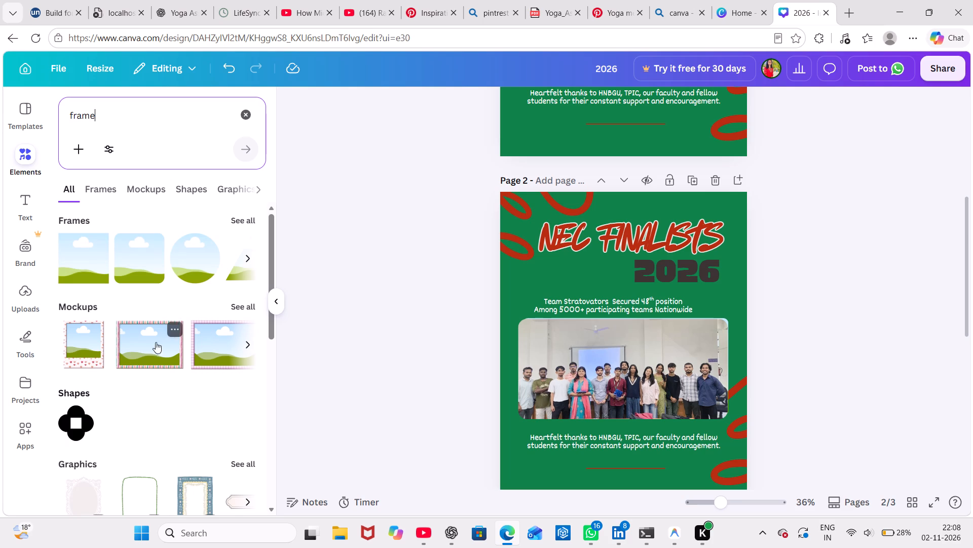
Browse the frame mockups for a rectangular border suited to the team photo.
{"action": "scroll", "coordinate": [177, 320], "scroll_direction": "left", "scroll_amount": 4}
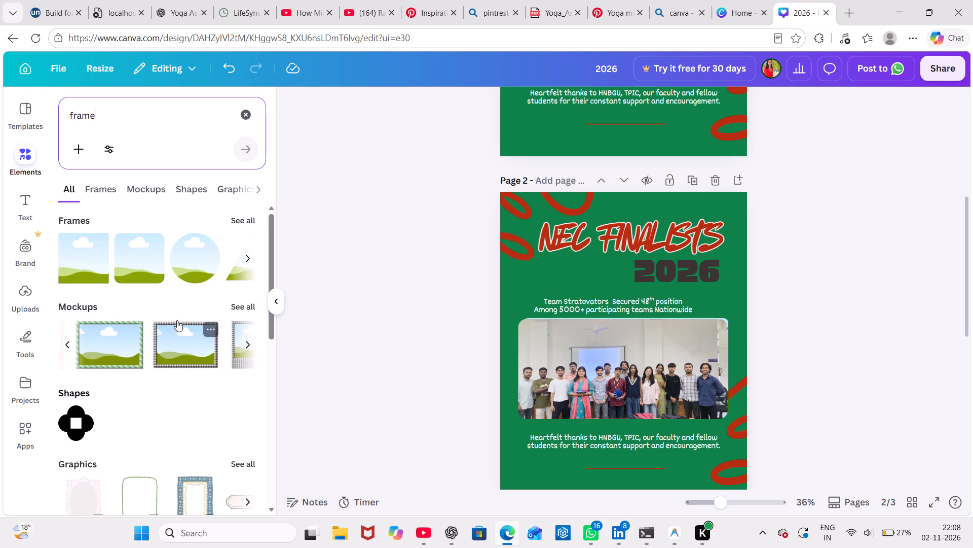
{"action": "scroll", "coordinate": [177, 320], "scroll_direction": "left", "scroll_amount": 5}
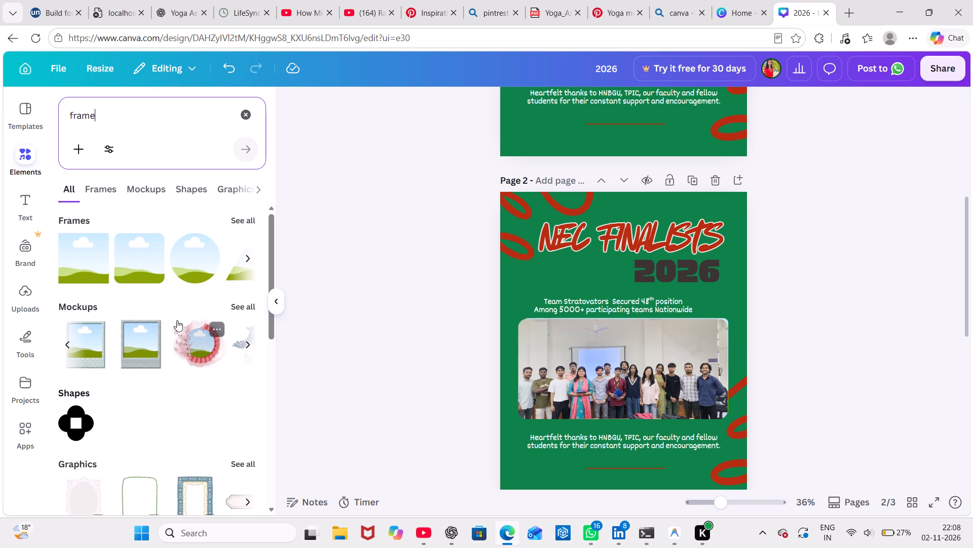
{"action": "scroll", "coordinate": [177, 320], "scroll_direction": "left", "scroll_amount": 7}
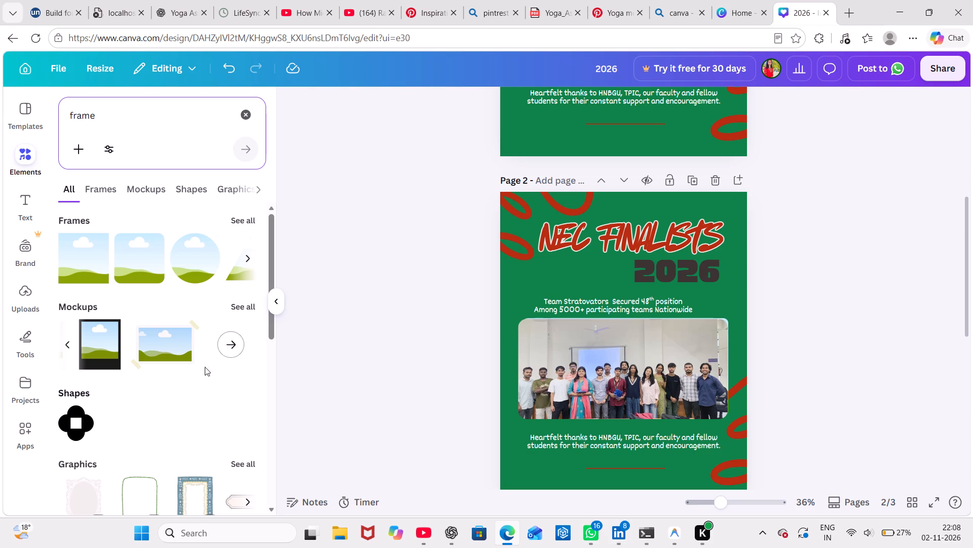
{"action": "left_click", "coordinate": [232, 339]}
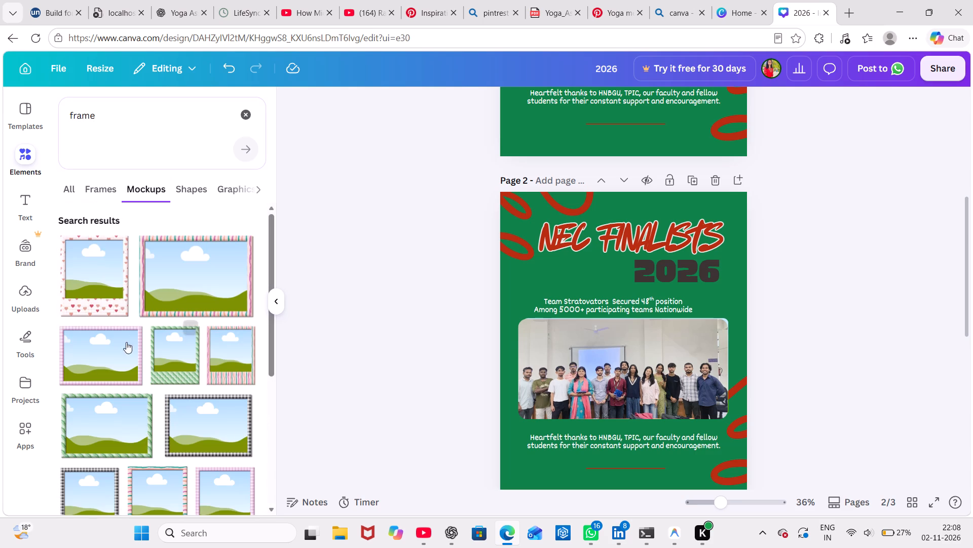
{"action": "scroll", "coordinate": [180, 336], "scroll_direction": "down", "scroll_amount": 6}
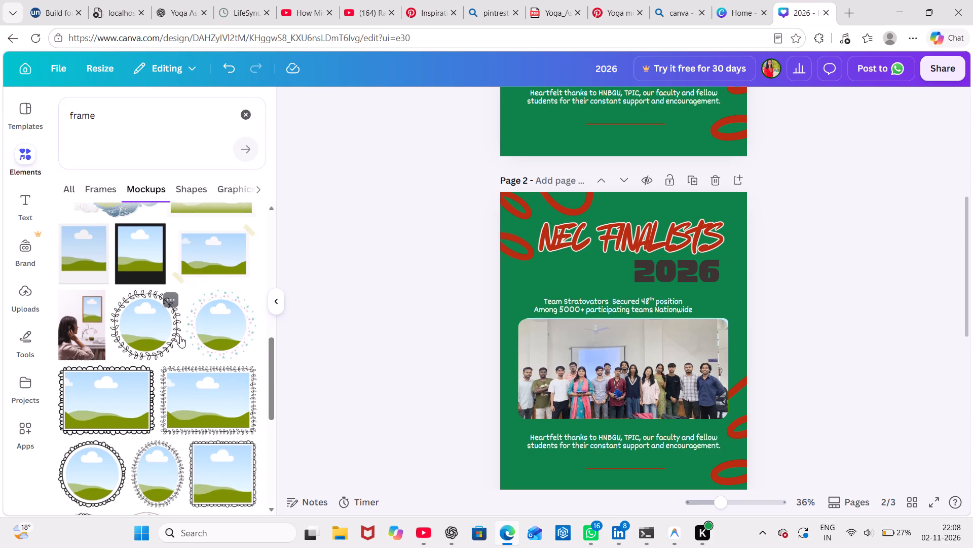
{"action": "scroll", "coordinate": [180, 336], "scroll_direction": "down", "scroll_amount": 2}
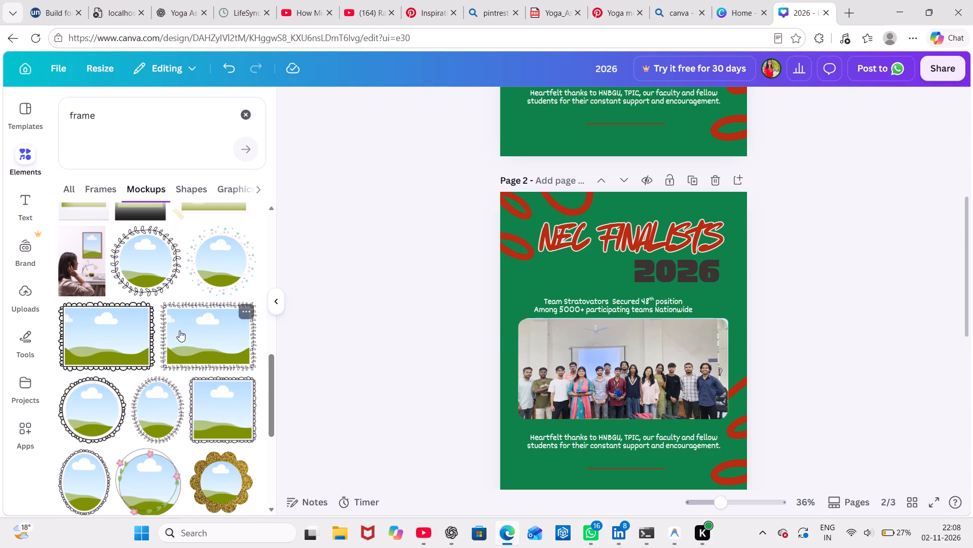
{"action": "scroll", "coordinate": [179, 330], "scroll_direction": "down", "scroll_amount": 2}
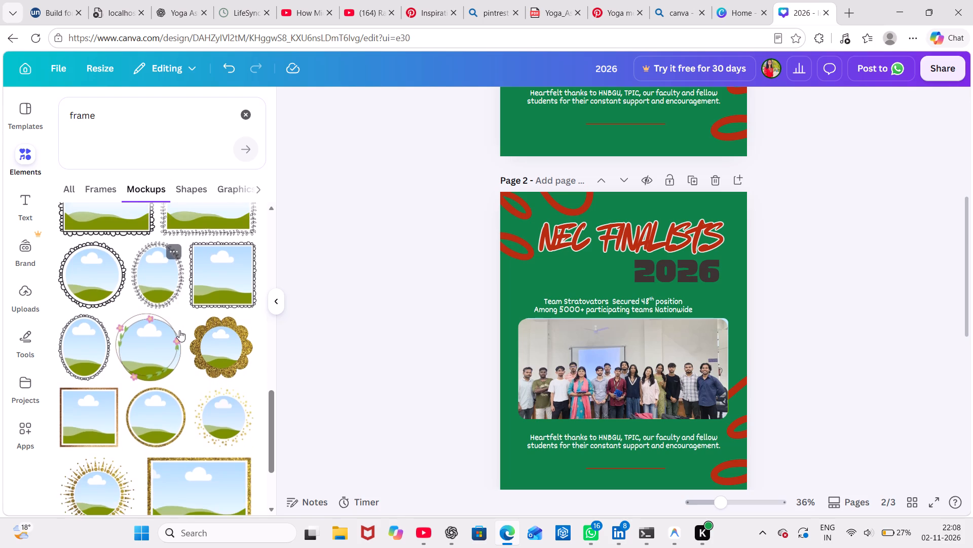
{"action": "scroll", "coordinate": [179, 330], "scroll_direction": "down", "scroll_amount": 3}
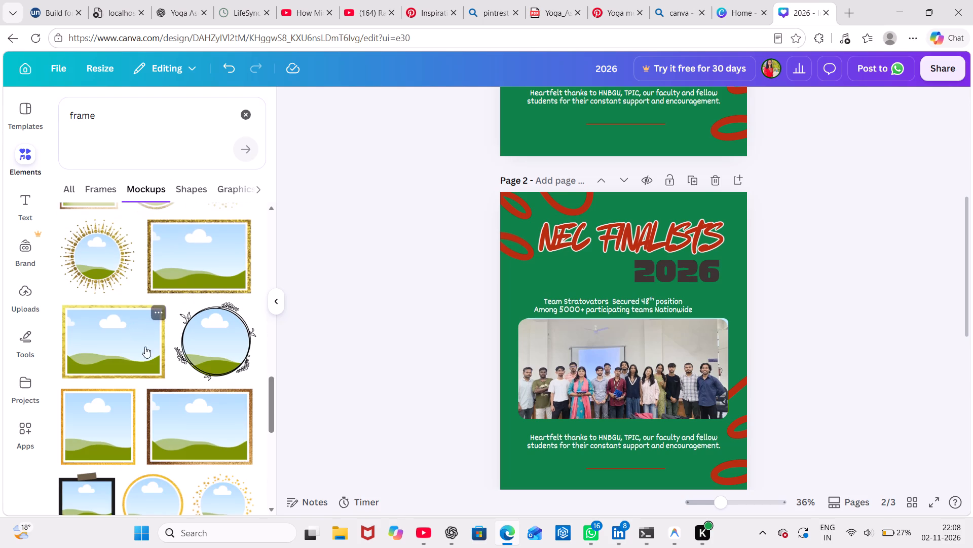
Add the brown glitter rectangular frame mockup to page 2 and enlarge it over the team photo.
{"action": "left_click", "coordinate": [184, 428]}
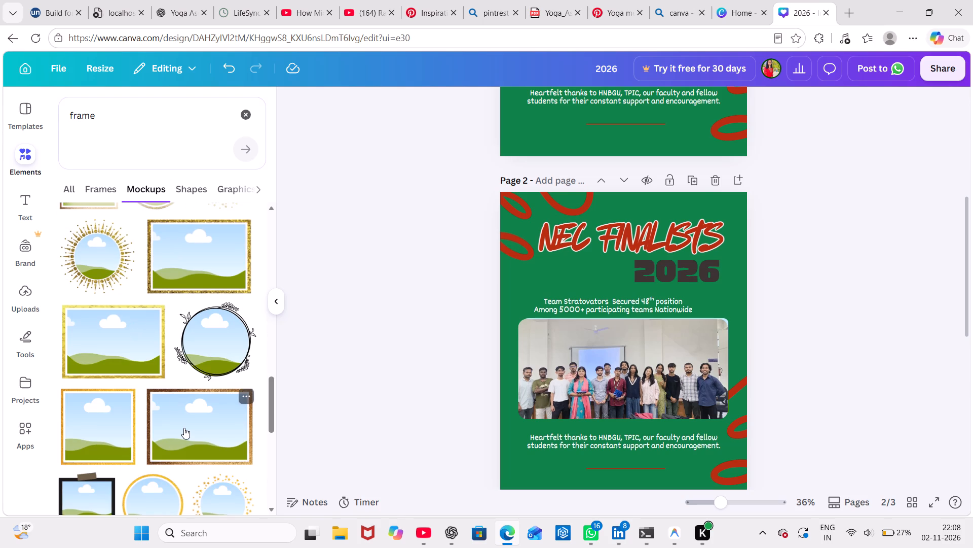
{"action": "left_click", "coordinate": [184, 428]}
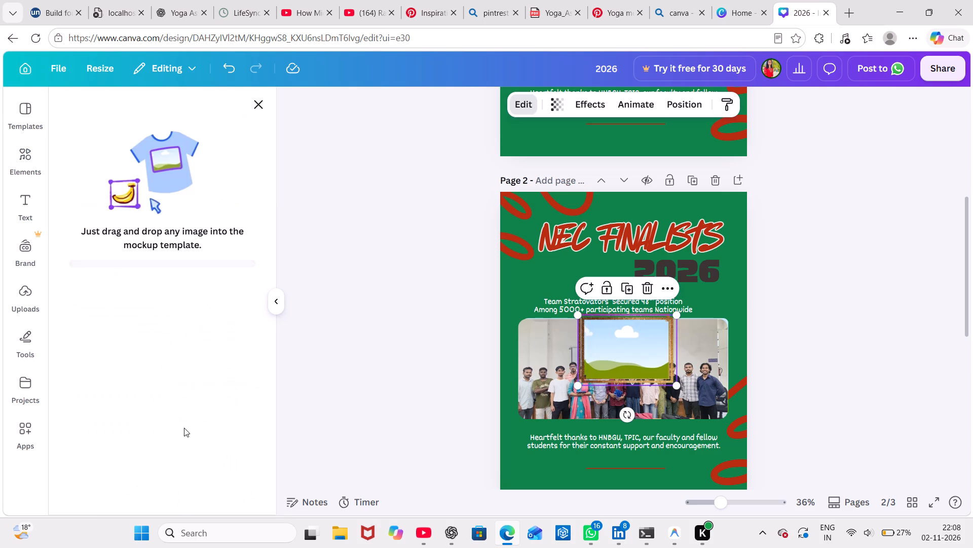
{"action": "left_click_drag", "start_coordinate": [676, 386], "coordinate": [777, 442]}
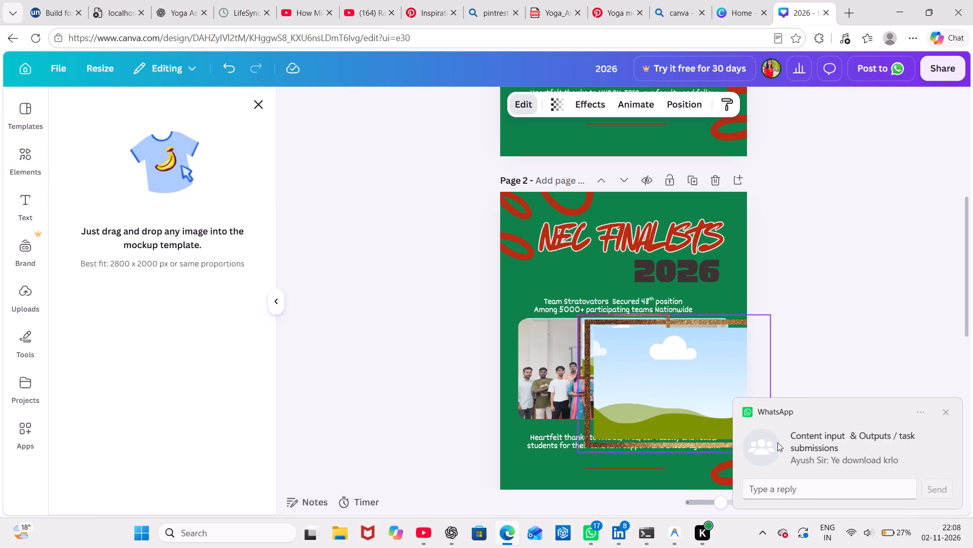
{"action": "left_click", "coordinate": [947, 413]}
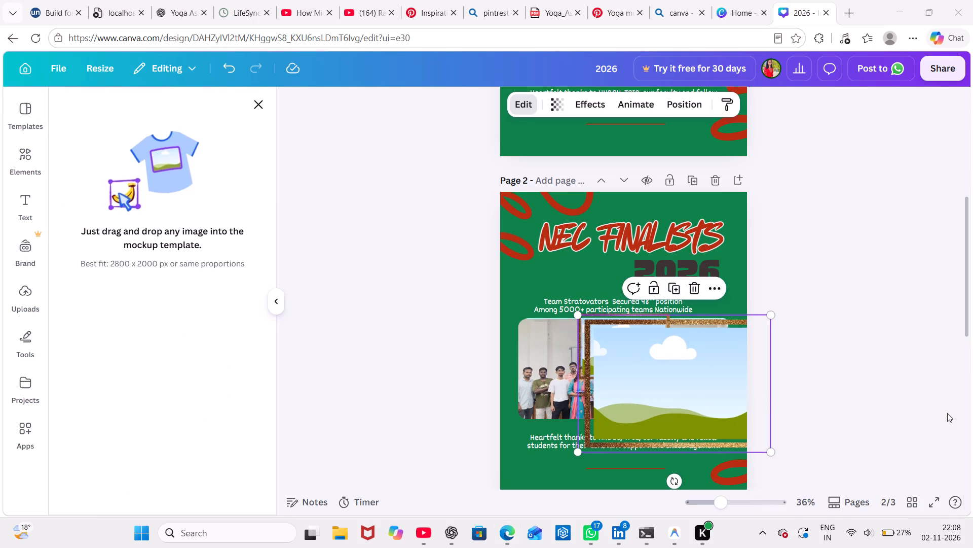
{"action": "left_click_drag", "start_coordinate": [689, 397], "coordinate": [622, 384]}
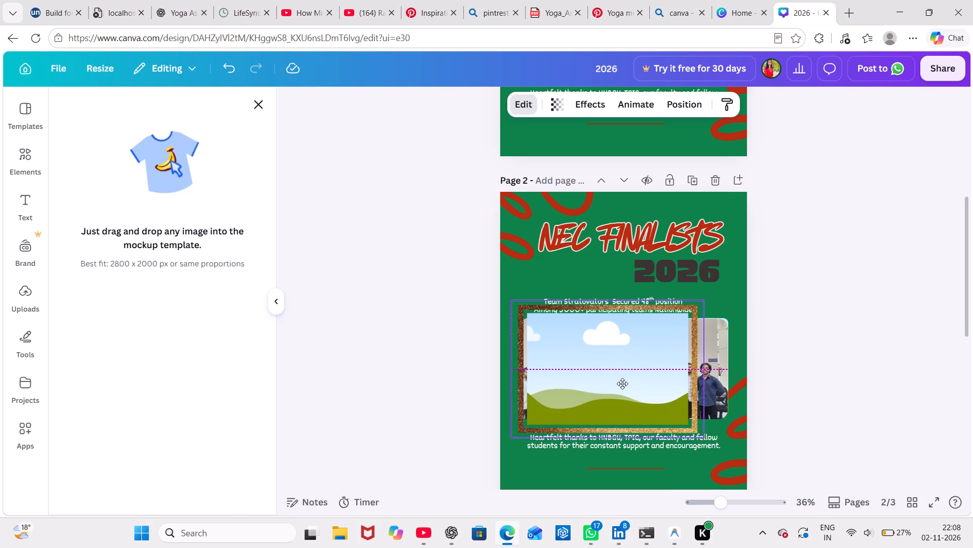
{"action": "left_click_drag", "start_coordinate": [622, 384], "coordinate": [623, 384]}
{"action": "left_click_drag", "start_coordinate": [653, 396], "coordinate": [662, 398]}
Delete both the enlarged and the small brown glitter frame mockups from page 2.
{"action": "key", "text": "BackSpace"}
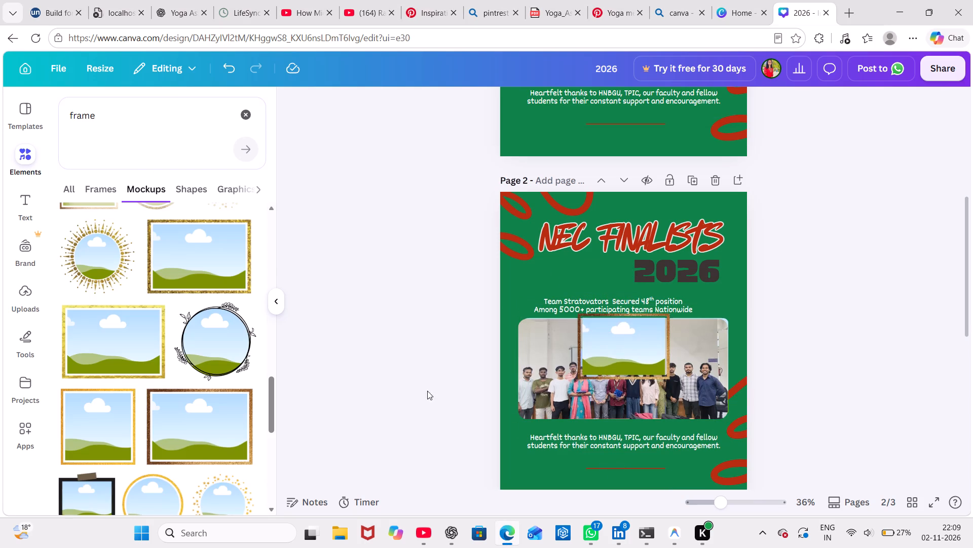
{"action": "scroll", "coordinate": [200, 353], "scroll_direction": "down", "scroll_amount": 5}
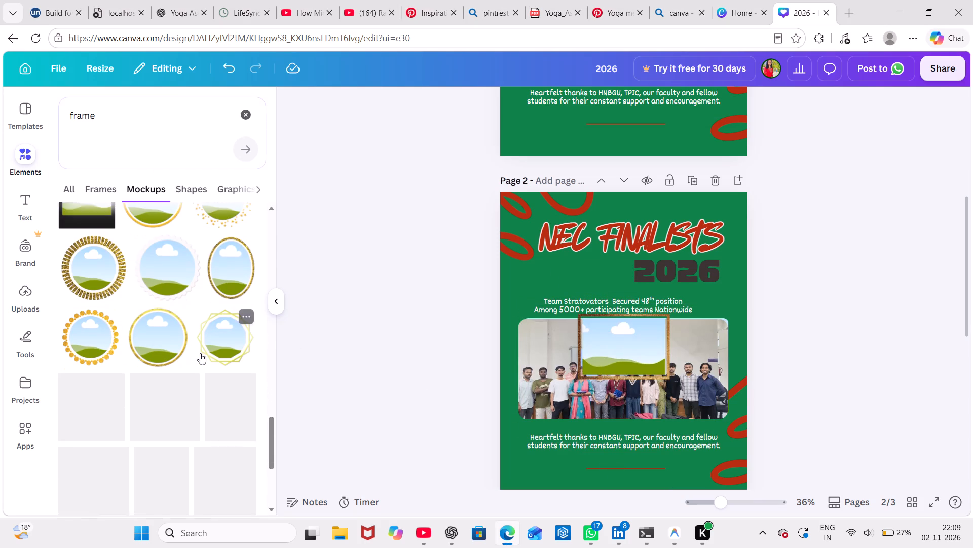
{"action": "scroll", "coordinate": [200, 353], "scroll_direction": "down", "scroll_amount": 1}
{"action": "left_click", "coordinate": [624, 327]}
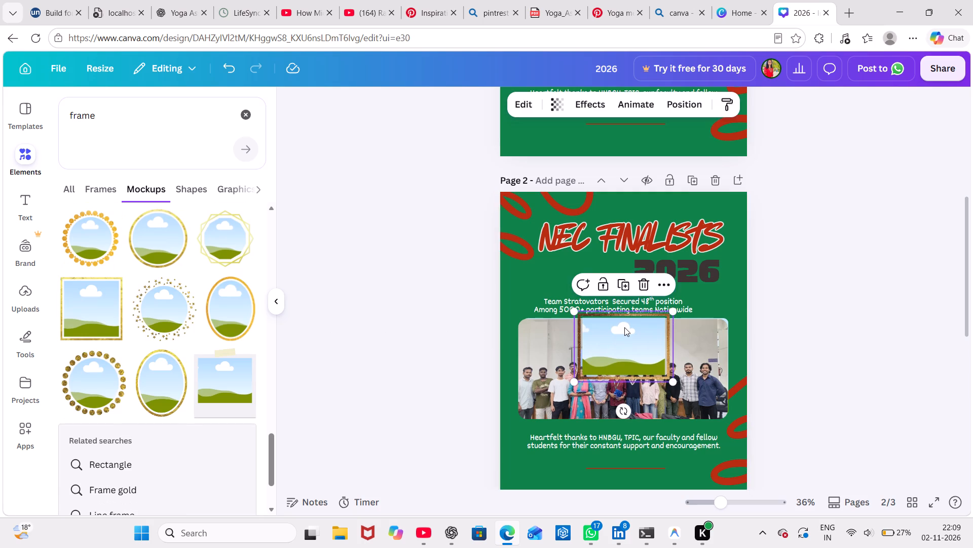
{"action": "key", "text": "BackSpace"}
Shift the team photo on page 2 slightly up and to the right.
{"action": "left_click", "coordinate": [612, 360]}
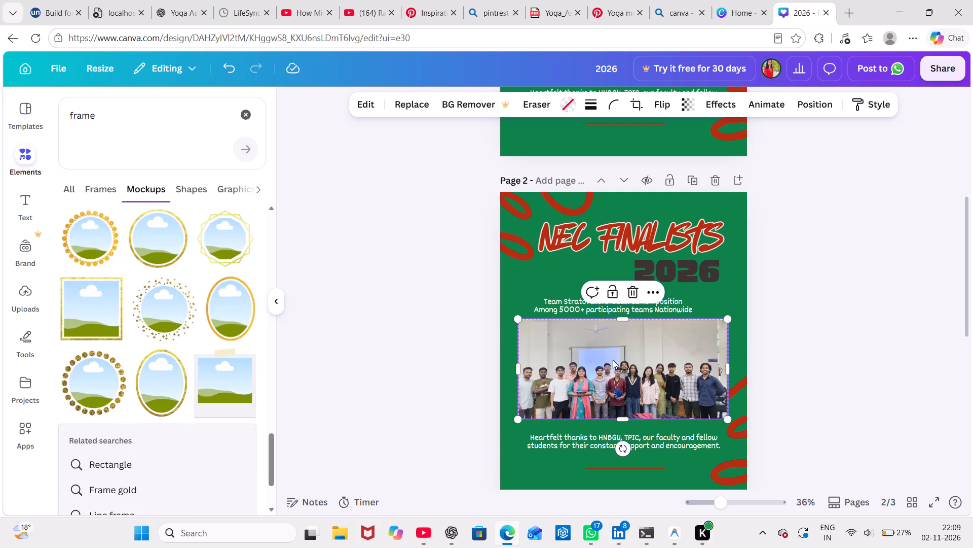
{"action": "left_click", "coordinate": [826, 336]}
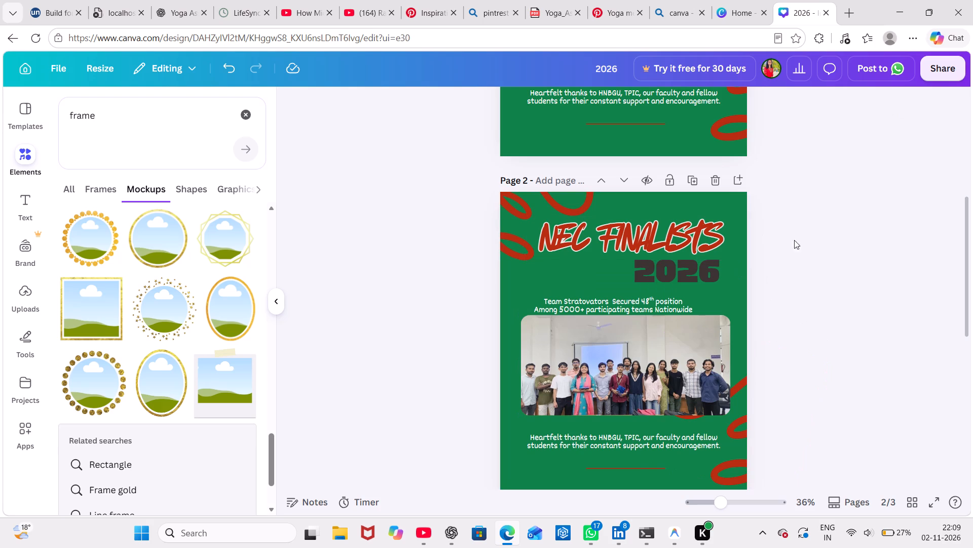
Nudge the thin white curved line in the upper-left corner of page 3.
{"action": "left_click", "coordinate": [811, 245]}
{"action": "scroll", "coordinate": [811, 245], "scroll_direction": "down", "scroll_amount": 4}
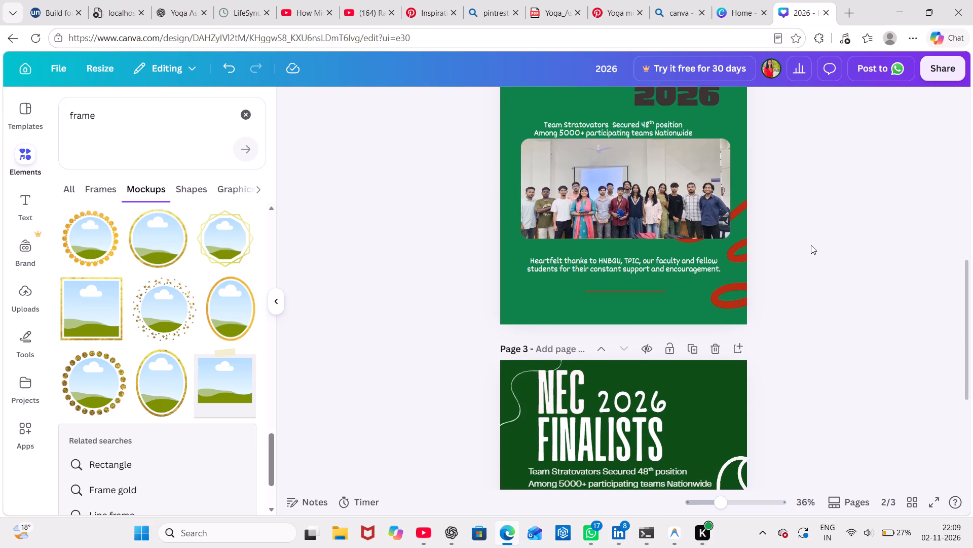
{"action": "scroll", "coordinate": [811, 245], "scroll_direction": "down", "scroll_amount": 4}
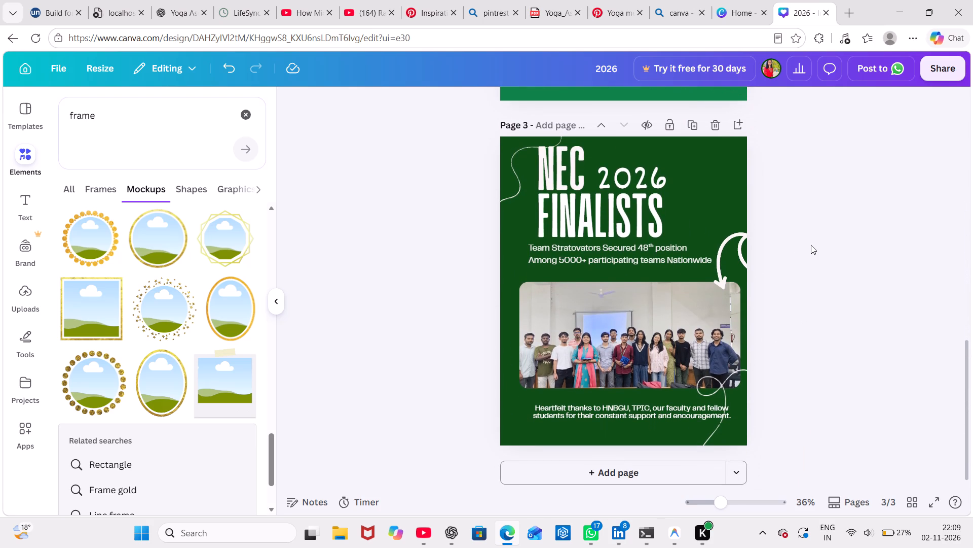
{"action": "left_click", "coordinate": [521, 163]}
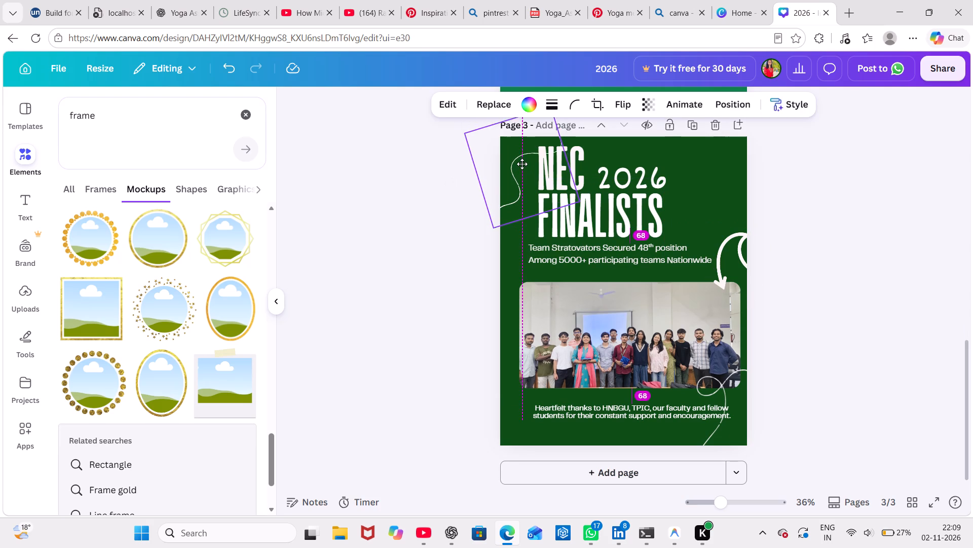
{"action": "left_click", "coordinate": [835, 191]}
Move the team photo on page 2 down to uncover the empty sky-and-hills placeholder frame behind it, and delete that frame.
{"action": "scroll", "coordinate": [835, 191], "scroll_direction": "up", "scroll_amount": 1}
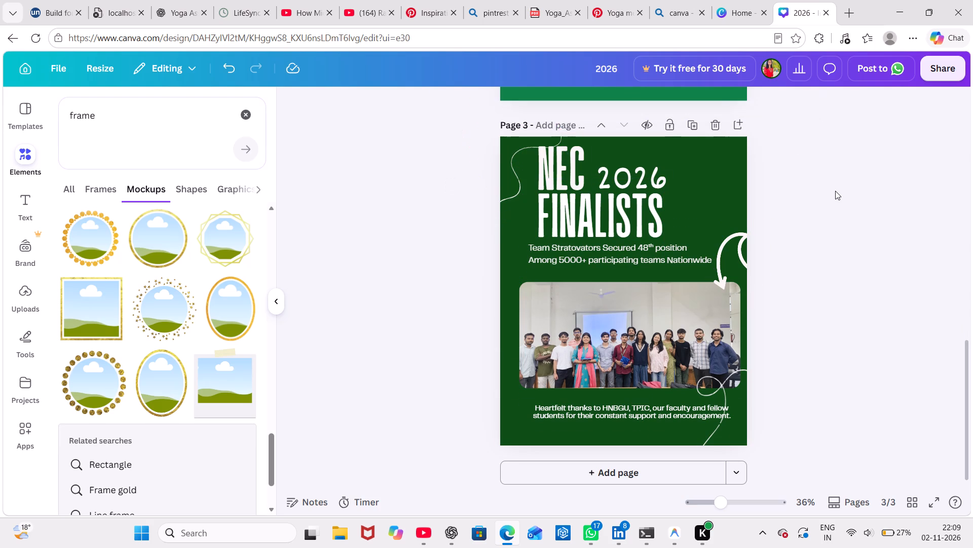
{"action": "scroll", "coordinate": [835, 191], "scroll_direction": "up", "scroll_amount": 3}
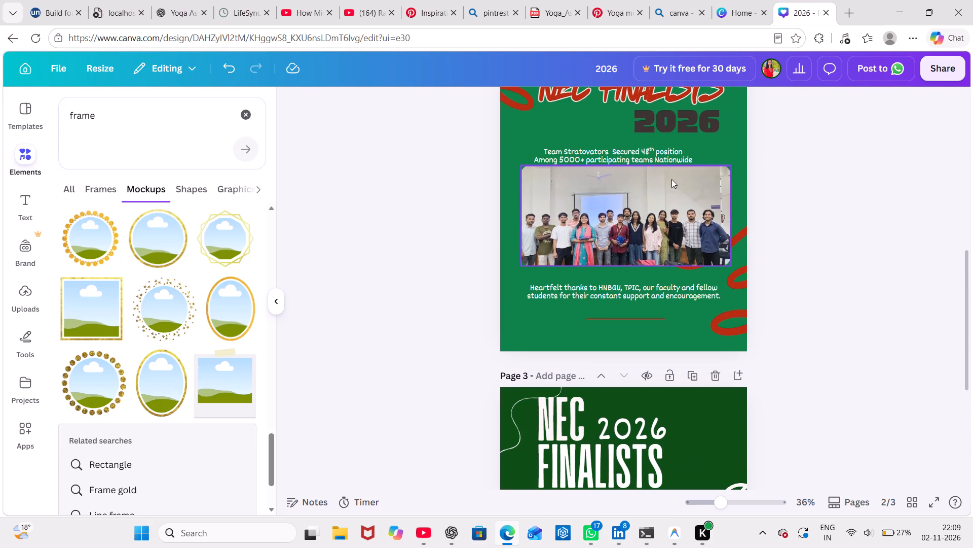
{"action": "left_click_drag", "start_coordinate": [671, 179], "coordinate": [673, 191]}
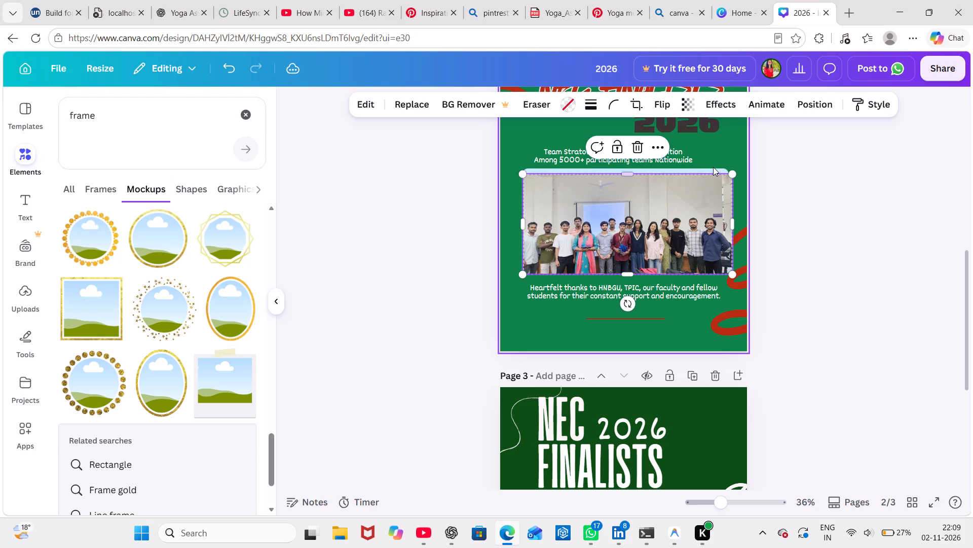
{"action": "left_click", "coordinate": [713, 167]}
{"action": "left_click", "coordinate": [713, 167]}
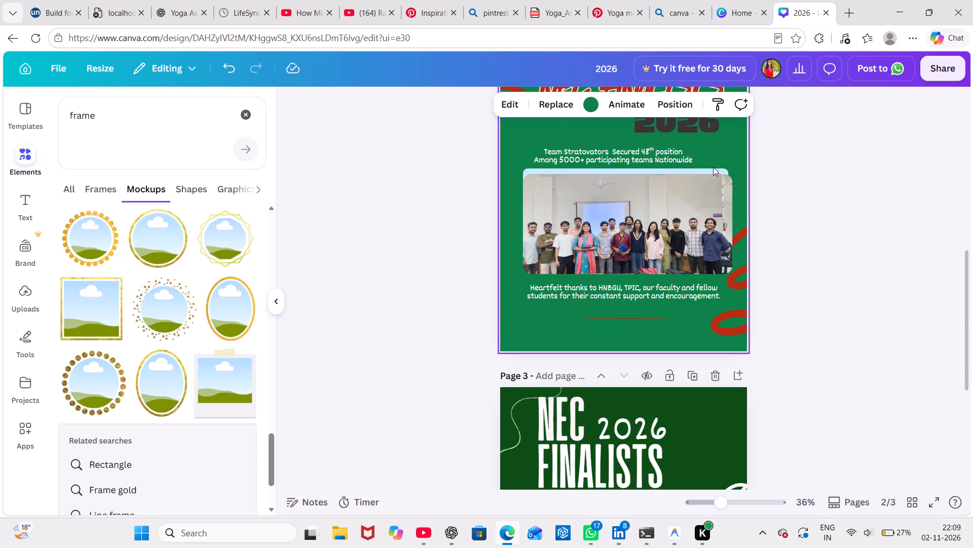
{"action": "left_click_drag", "start_coordinate": [689, 208], "coordinate": [691, 235]}
{"action": "left_click", "coordinate": [689, 184]}
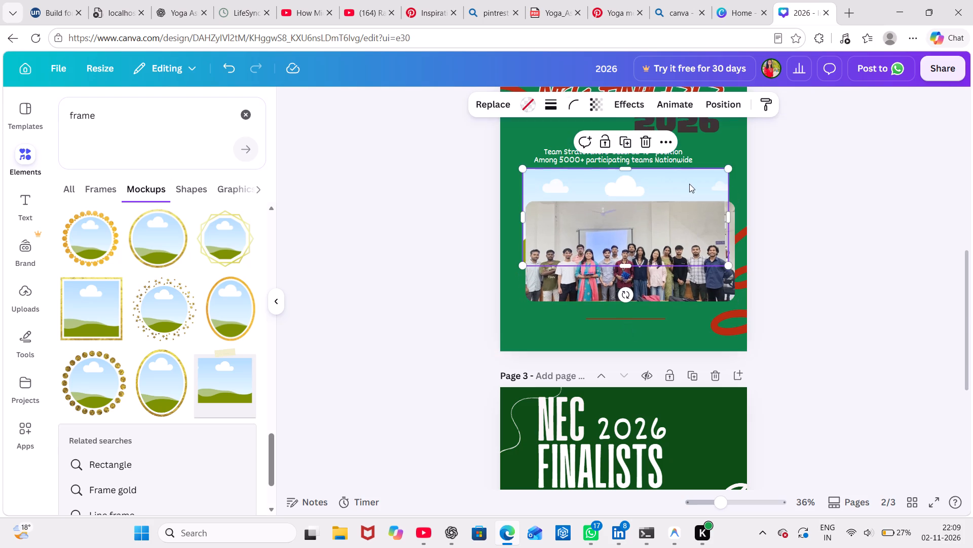
{"action": "key", "text": "BackSpace"}
Move the team photo on page 2 back up, centred between the 48th-position text and the thank-you text.
{"action": "left_click_drag", "start_coordinate": [640, 213], "coordinate": [632, 191]}
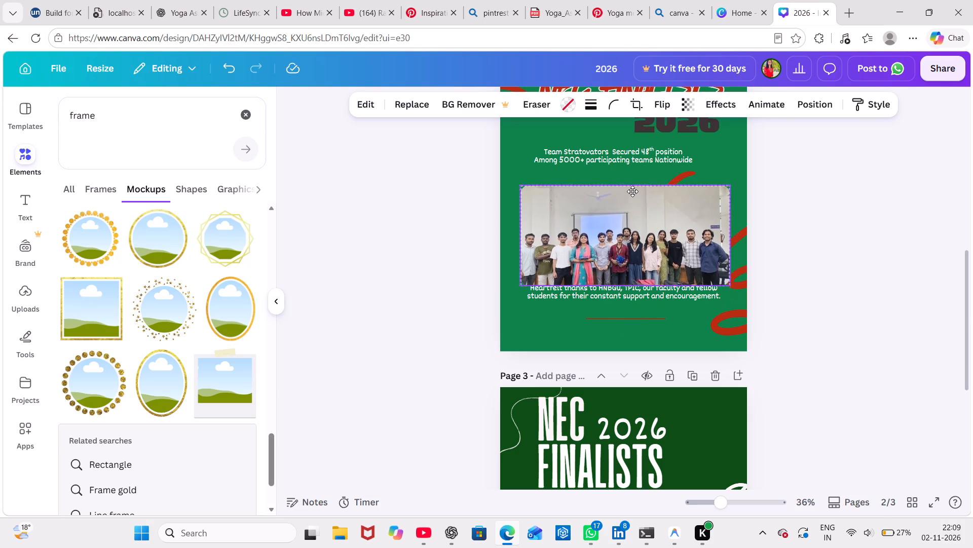
{"action": "left_click_drag", "start_coordinate": [632, 191], "coordinate": [632, 190]}
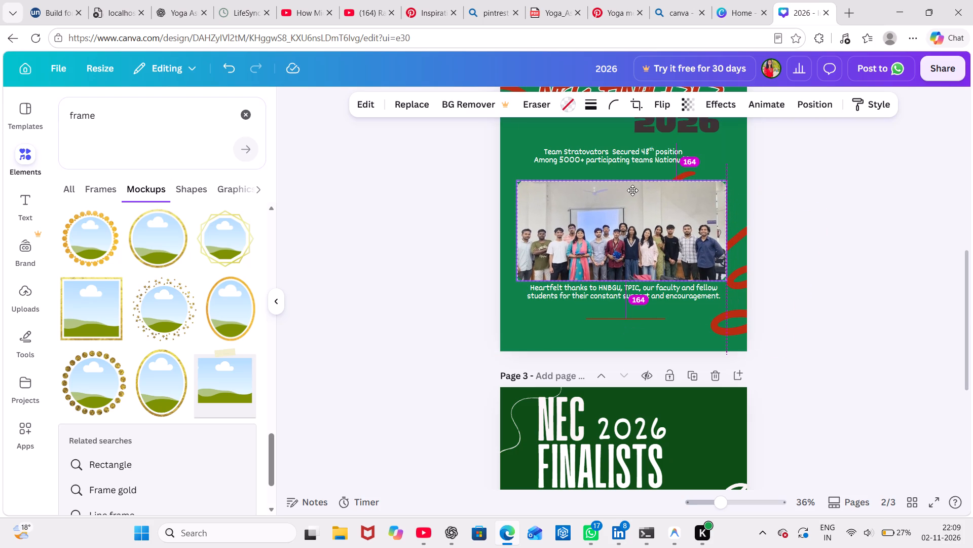
{"action": "left_click_drag", "start_coordinate": [632, 190], "coordinate": [635, 184]}
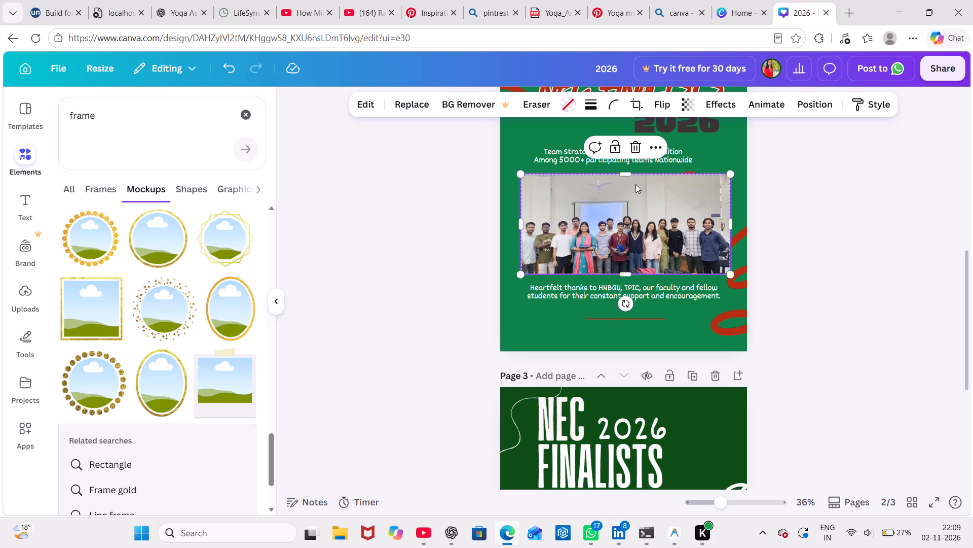
{"action": "left_click", "coordinate": [818, 191]}
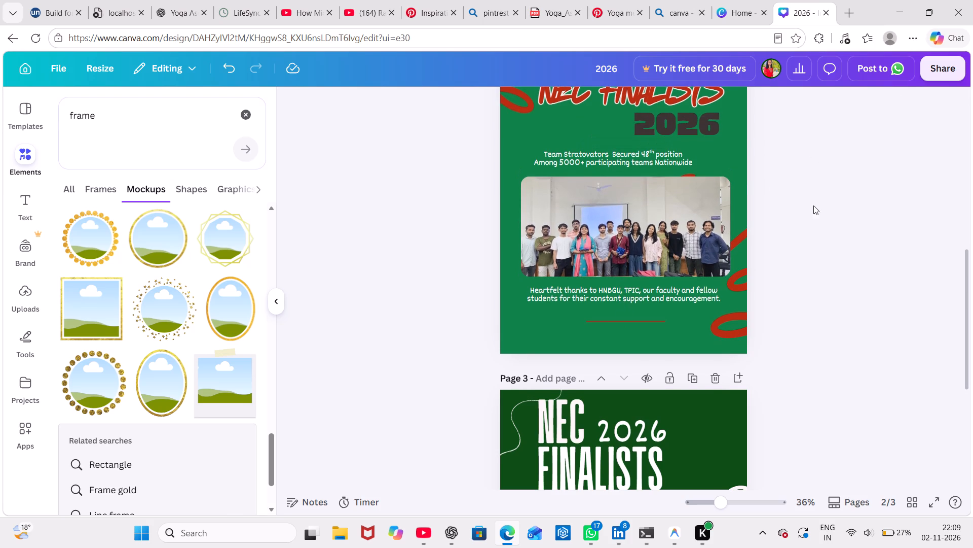
Shift the red loop decoration at the lower-right edge of page 2 slightly.
{"action": "left_click_drag", "start_coordinate": [742, 269], "coordinate": [745, 277]}
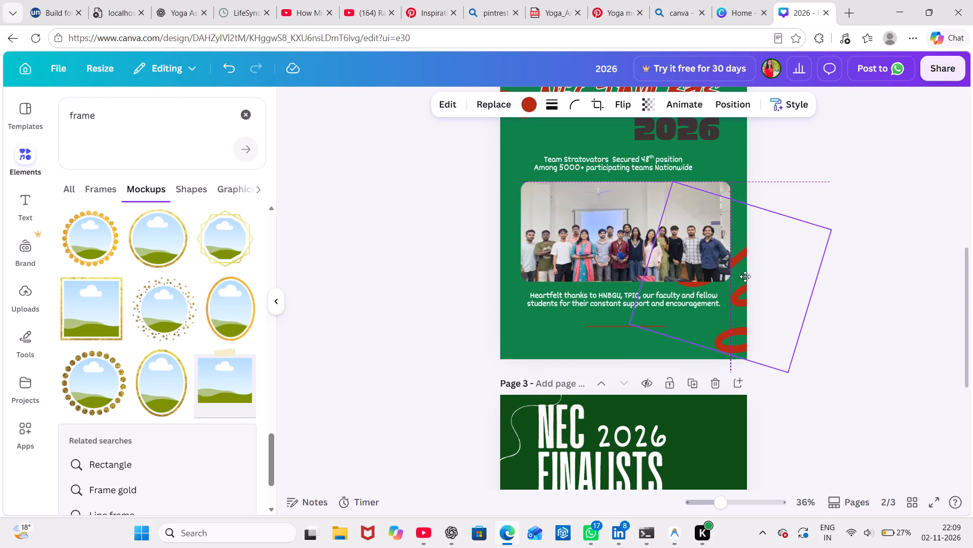
{"action": "left_click_drag", "start_coordinate": [745, 277], "coordinate": [744, 273]}
{"action": "left_click", "coordinate": [880, 249]}
{"action": "scroll", "coordinate": [880, 249], "scroll_direction": "up", "scroll_amount": 1}
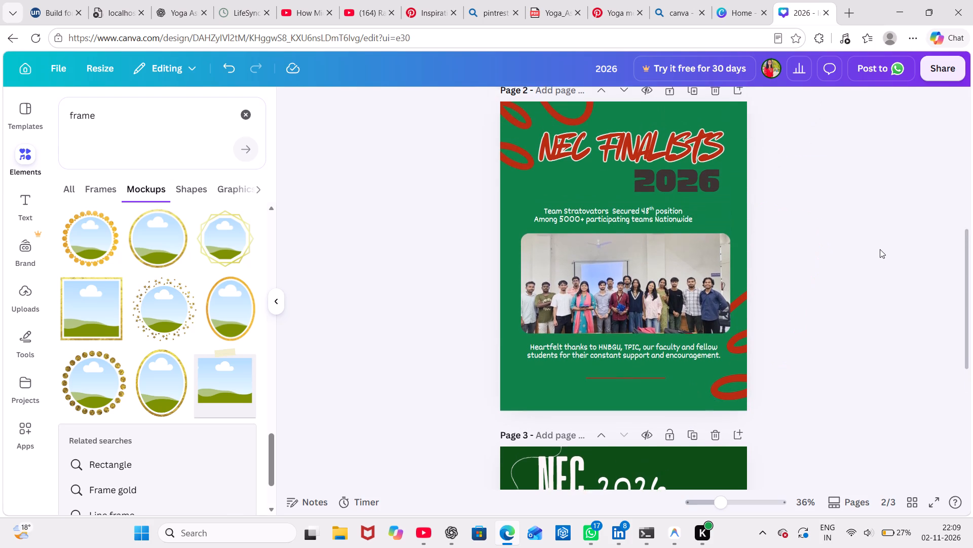
Review the page 2 and page 3 versions of the NEC Finalists post against each other.
{"action": "scroll", "coordinate": [880, 249], "scroll_direction": "up", "scroll_amount": 1}
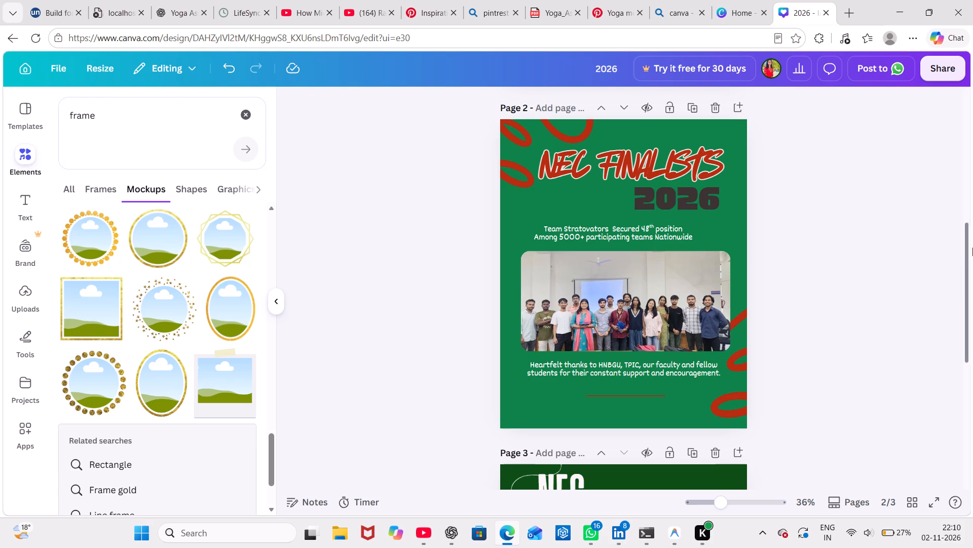
{"action": "scroll", "coordinate": [894, 262], "scroll_direction": "down", "scroll_amount": 5}
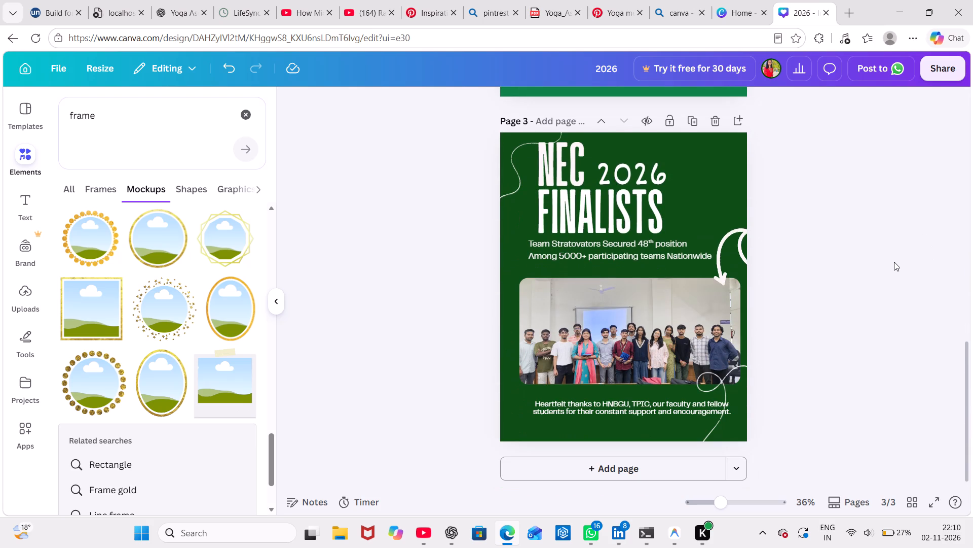
{"action": "scroll", "coordinate": [894, 262], "scroll_direction": "up", "scroll_amount": 3}
{"action": "scroll", "coordinate": [894, 262], "scroll_direction": "down", "scroll_amount": 2}
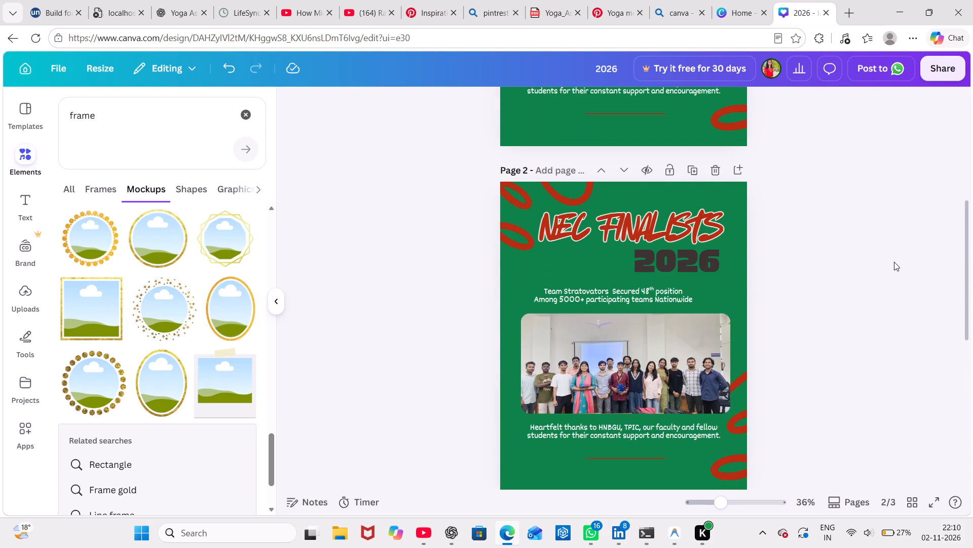
{"action": "scroll", "coordinate": [894, 262], "scroll_direction": "down", "scroll_amount": 3}
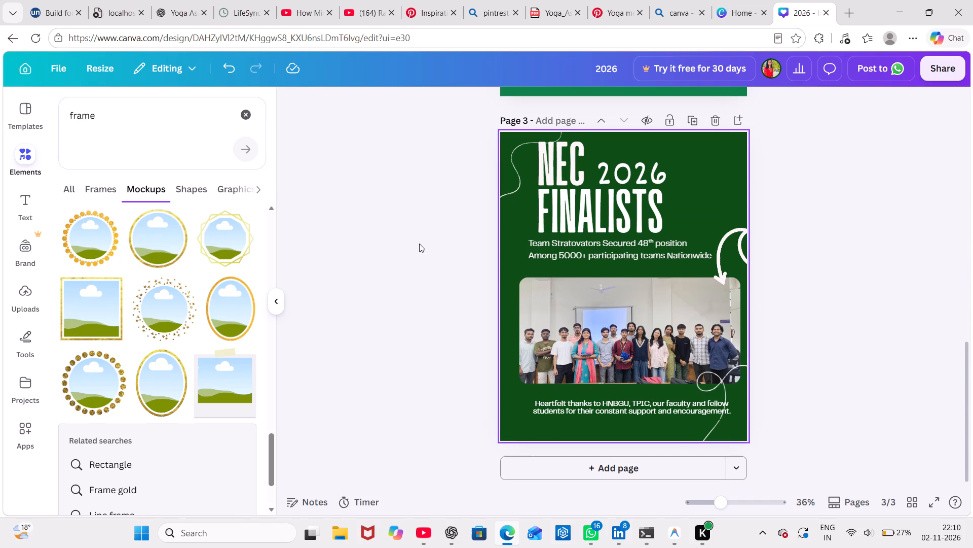
Clear the frame search and browse the templates similar to the Red Modern Christmas and New Year Greeting Instagram Post.
{"action": "left_click", "coordinate": [246, 112]}
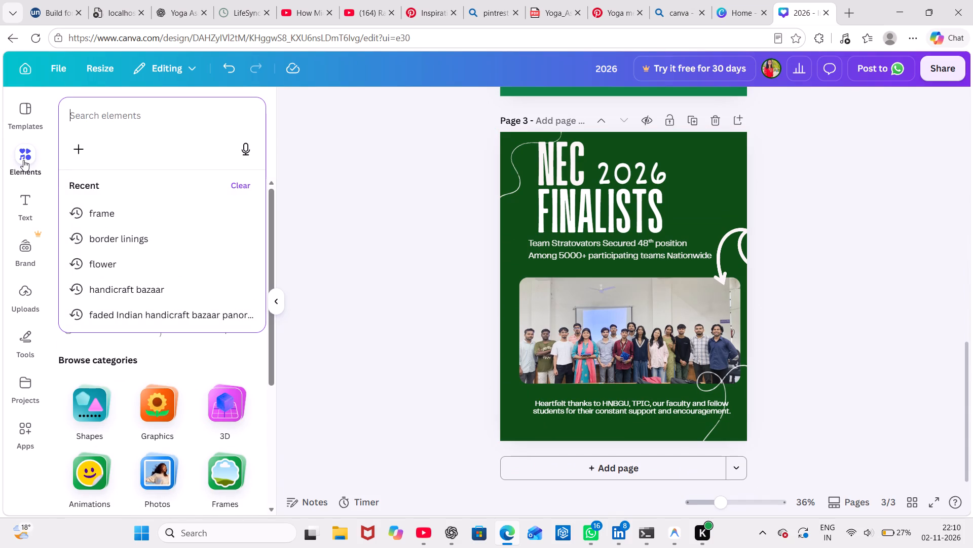
{"action": "left_click", "coordinate": [25, 110]}
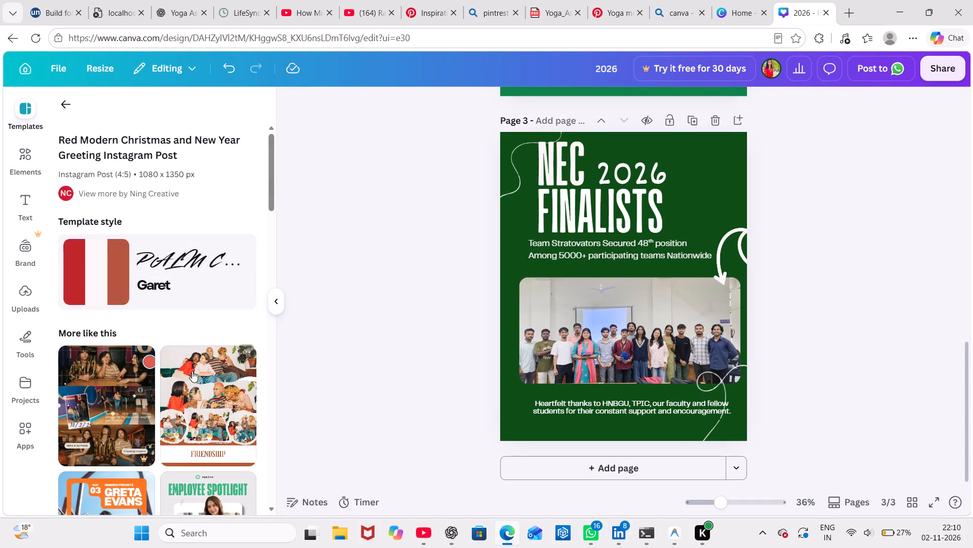
{"action": "scroll", "coordinate": [192, 371], "scroll_direction": "down", "scroll_amount": 7}
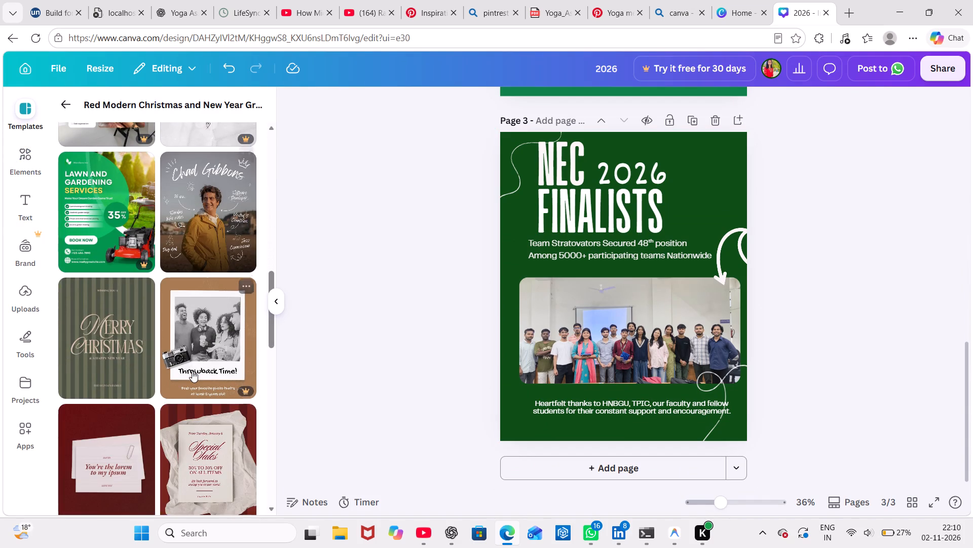
{"action": "scroll", "coordinate": [192, 371], "scroll_direction": "down", "scroll_amount": 4}
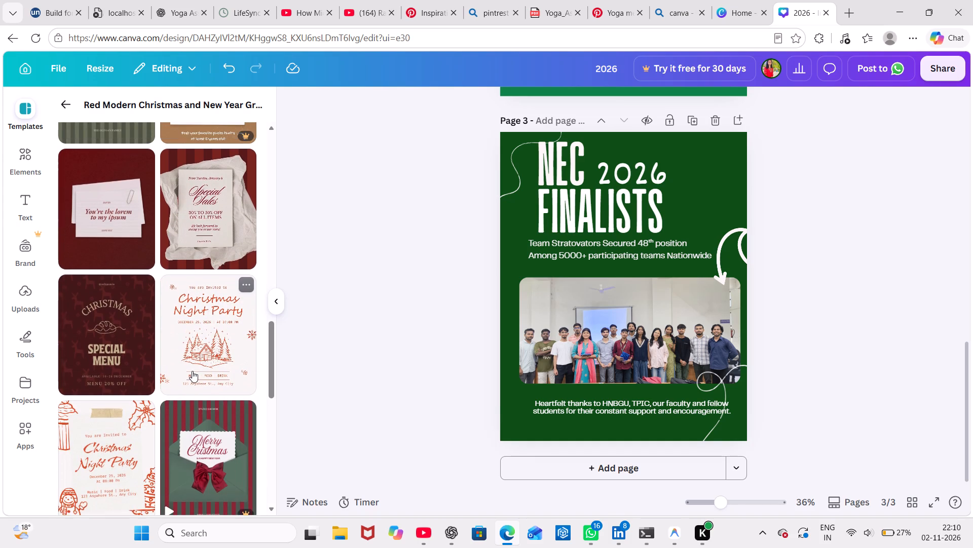
{"action": "scroll", "coordinate": [192, 371], "scroll_direction": "down", "scroll_amount": 2}
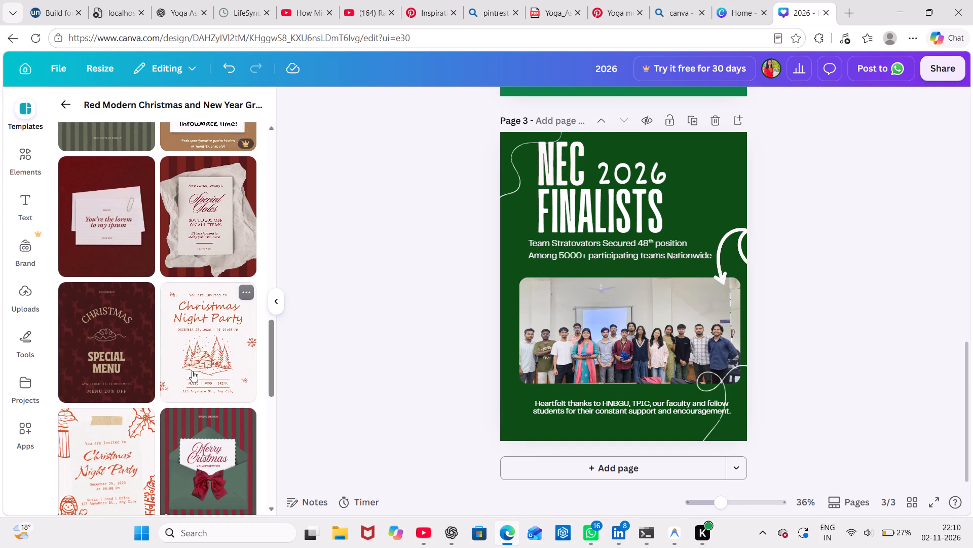
{"action": "scroll", "coordinate": [192, 371], "scroll_direction": "down", "scroll_amount": 4}
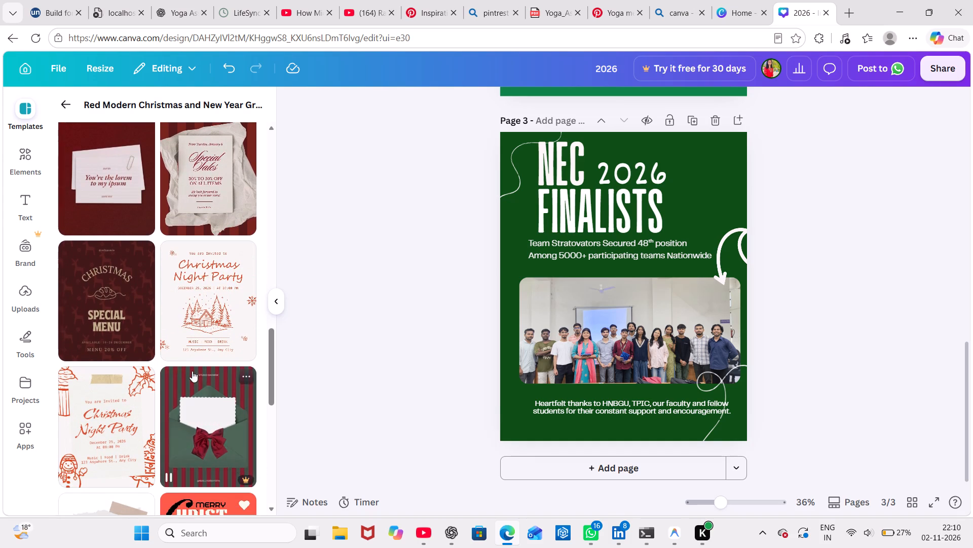
{"action": "scroll", "coordinate": [192, 371], "scroll_direction": "down", "scroll_amount": 4}
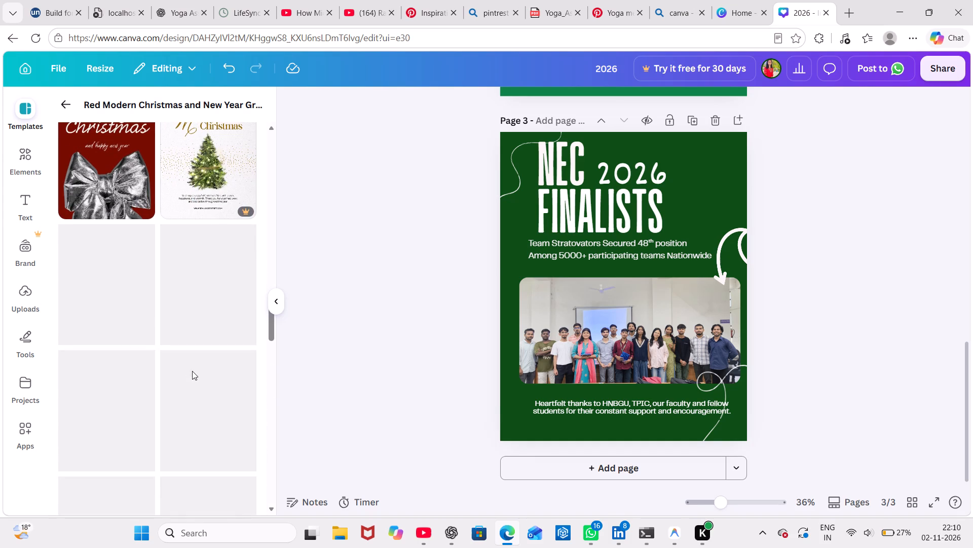
{"action": "scroll", "coordinate": [192, 371], "scroll_direction": "down", "scroll_amount": 10}
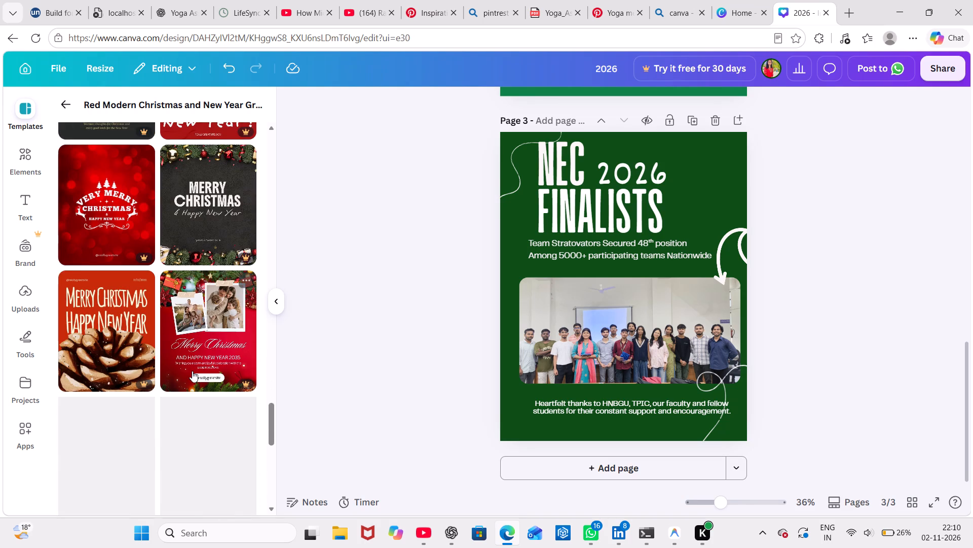
{"action": "scroll", "coordinate": [192, 371], "scroll_direction": "down", "scroll_amount": 5}
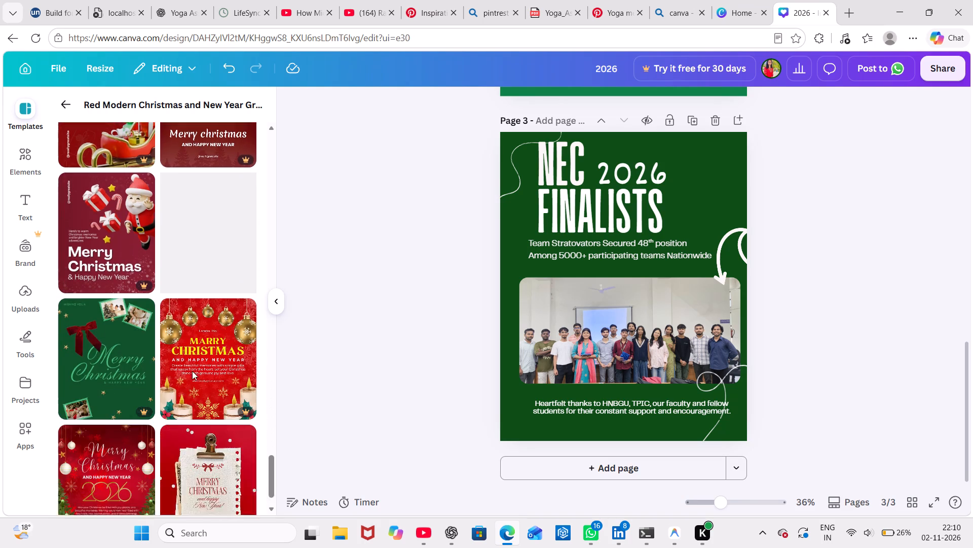
{"action": "scroll", "coordinate": [192, 371], "scroll_direction": "down", "scroll_amount": 2}
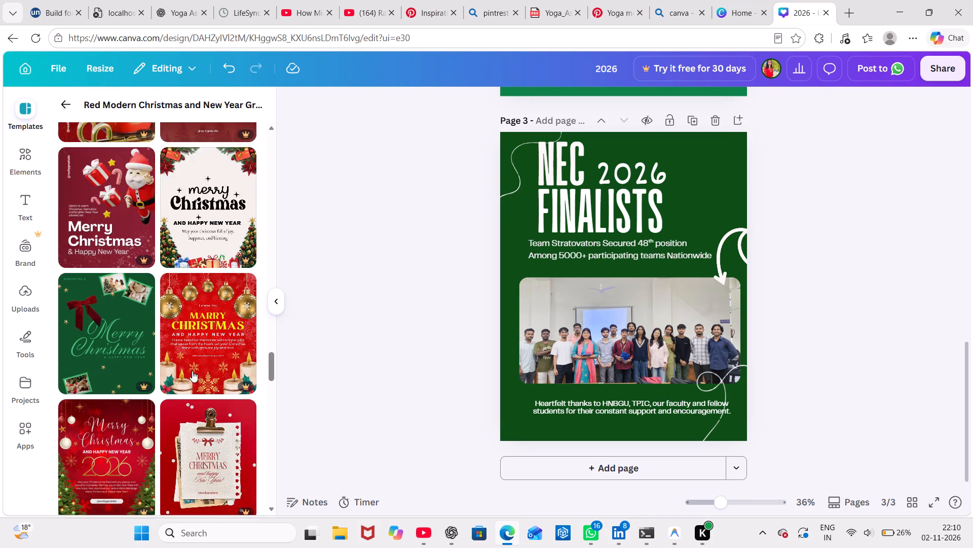
{"action": "scroll", "coordinate": [192, 371], "scroll_direction": "down", "scroll_amount": 1}
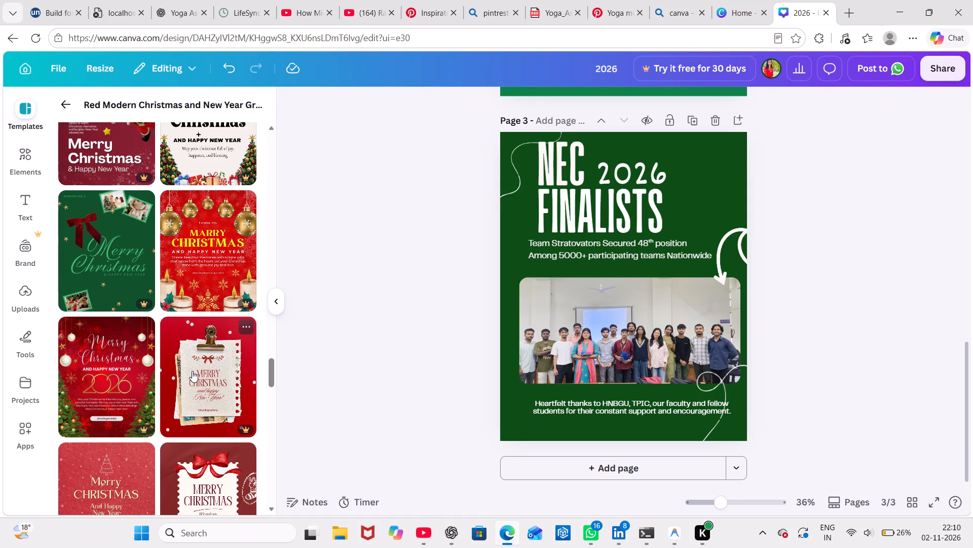
{"action": "scroll", "coordinate": [192, 371], "scroll_direction": "down", "scroll_amount": 2}
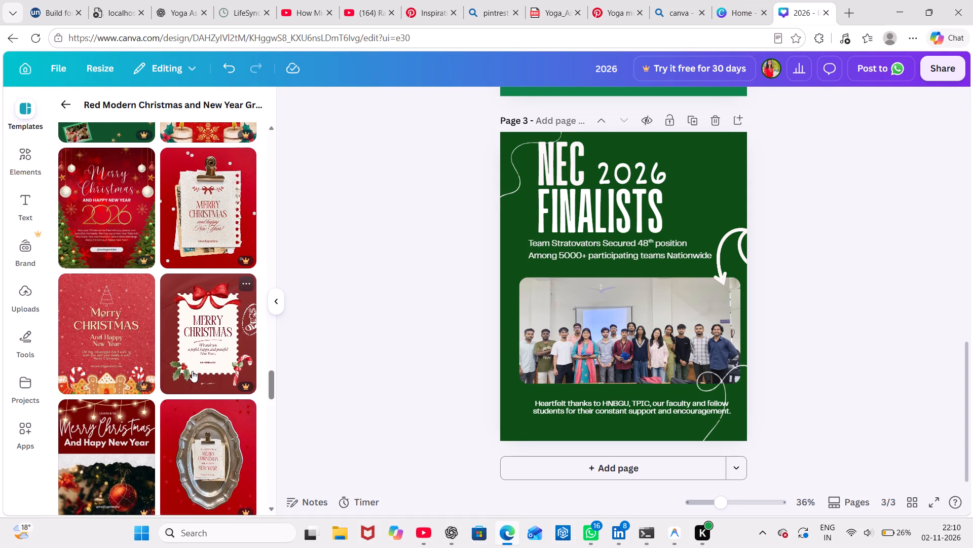
{"action": "scroll", "coordinate": [192, 371], "scroll_direction": "down", "scroll_amount": 4}
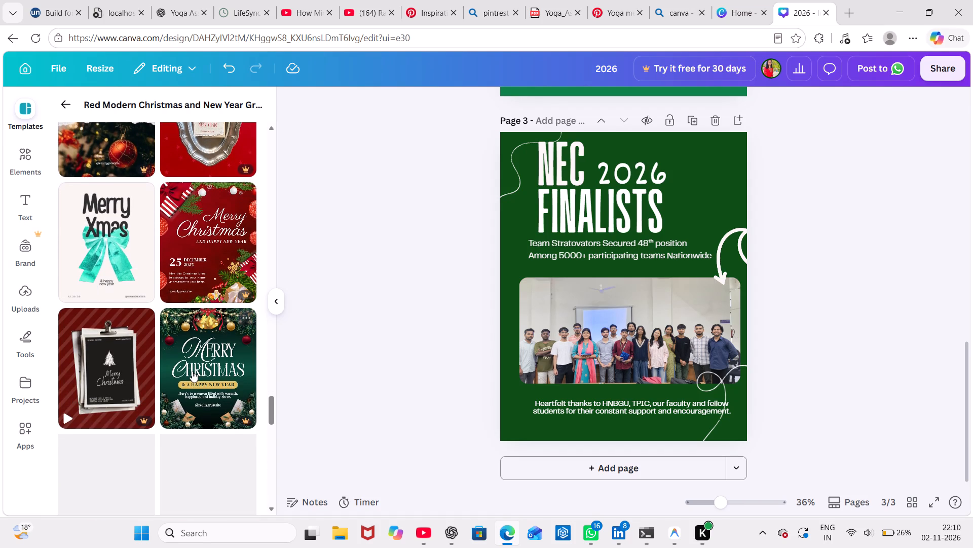
{"action": "scroll", "coordinate": [192, 371], "scroll_direction": "down", "scroll_amount": 2}
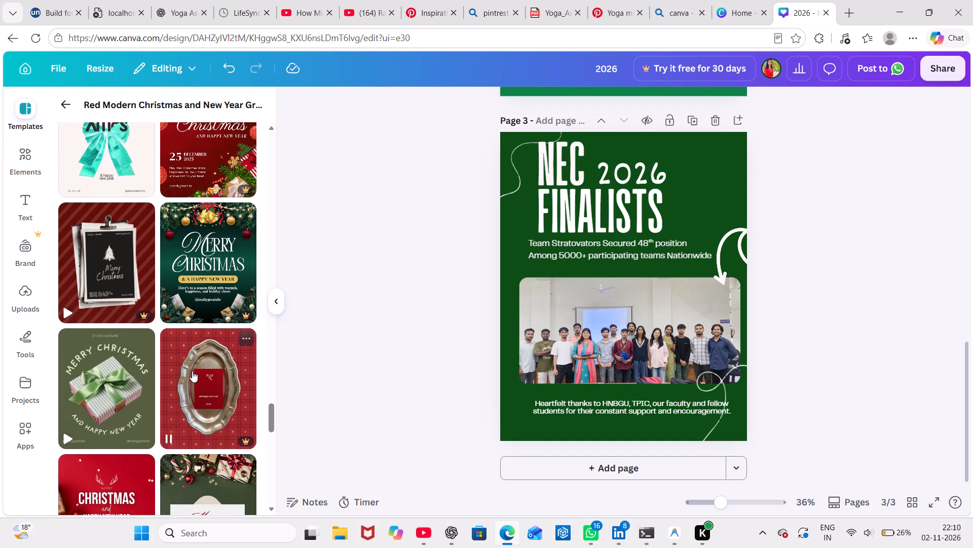
{"action": "scroll", "coordinate": [192, 371], "scroll_direction": "down", "scroll_amount": 7}
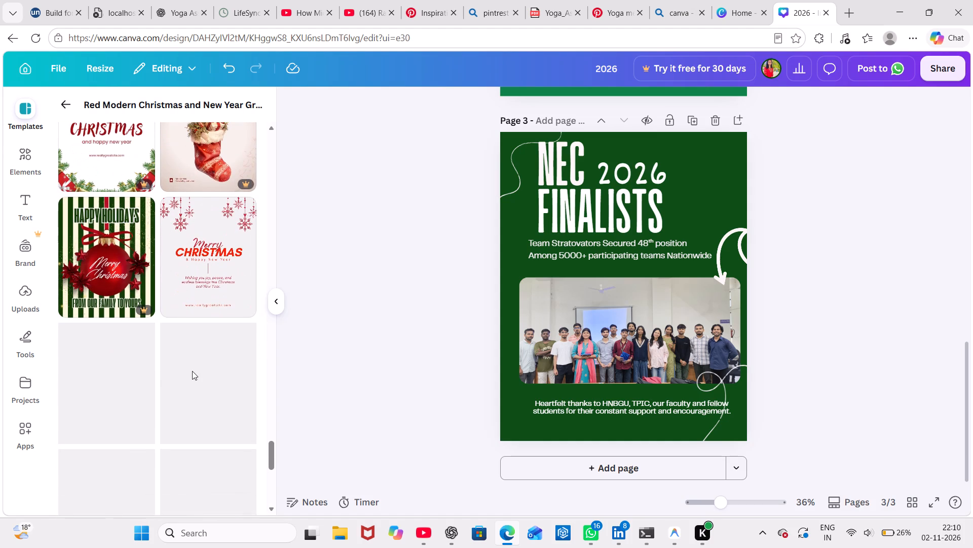
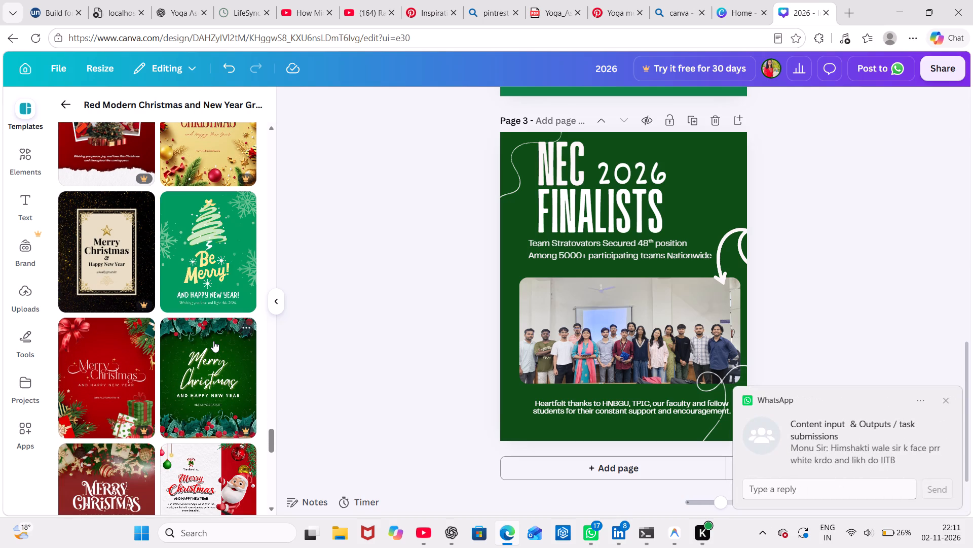
{"action": "scroll", "coordinate": [213, 341], "scroll_direction": "down", "scroll_amount": 1}
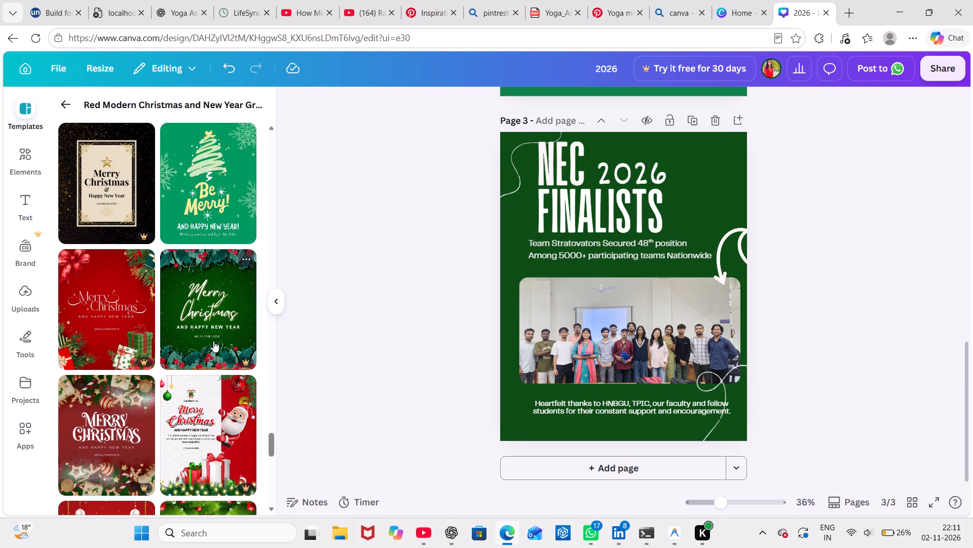
{"action": "scroll", "coordinate": [213, 341], "scroll_direction": "down", "scroll_amount": 2}
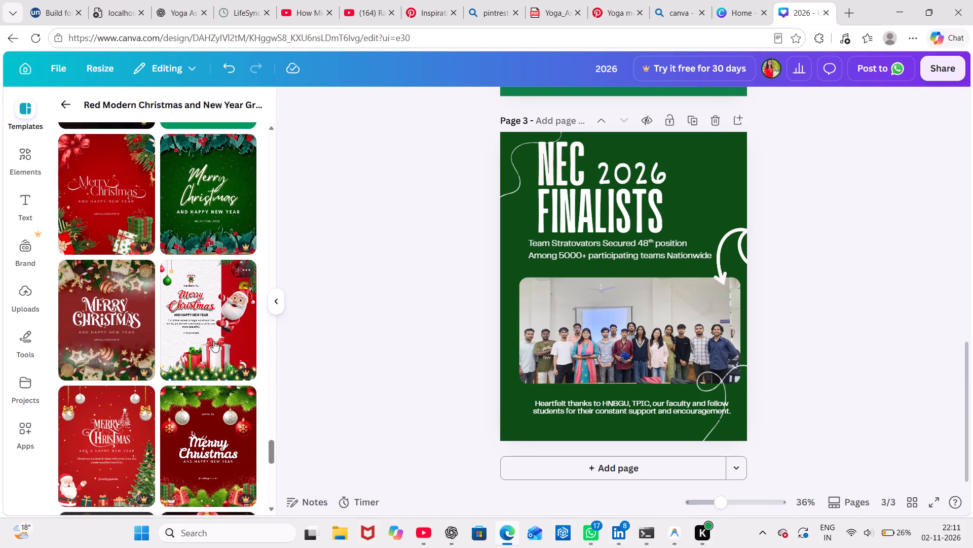
{"action": "scroll", "coordinate": [213, 341], "scroll_direction": "down", "scroll_amount": 7}
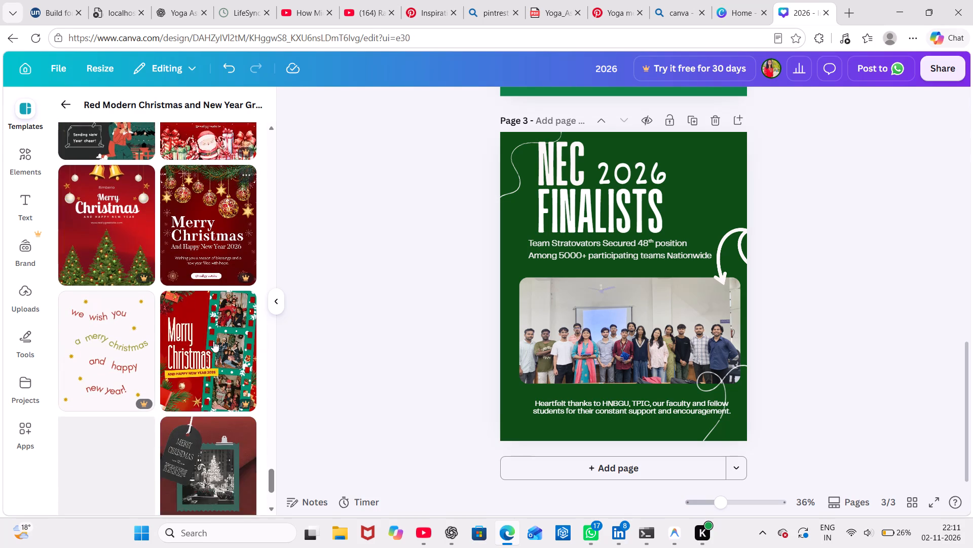
{"action": "scroll", "coordinate": [213, 341], "scroll_direction": "down", "scroll_amount": 5}
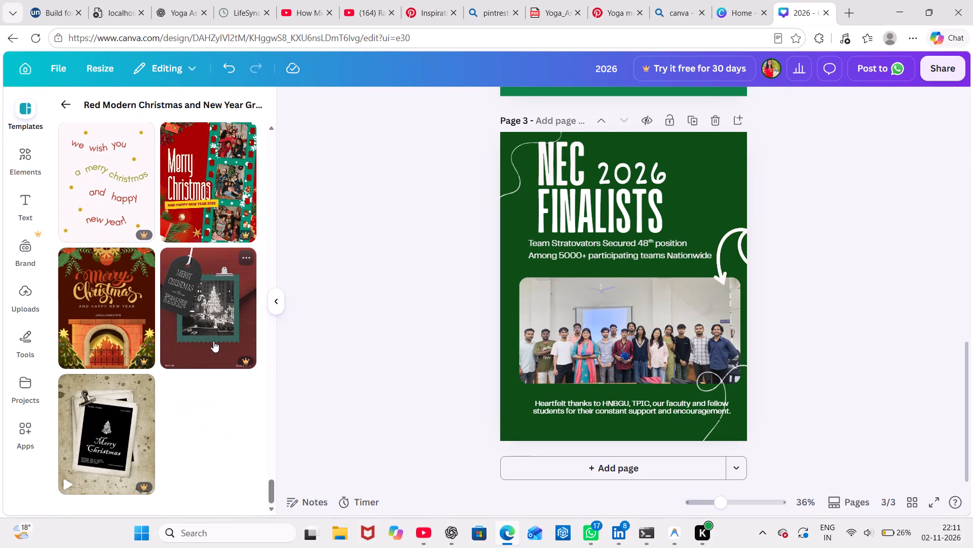
Go back to the group photo template results and browse them for a suitable photo layout.
{"action": "scroll", "coordinate": [178, 376], "scroll_direction": "up", "scroll_amount": 16}
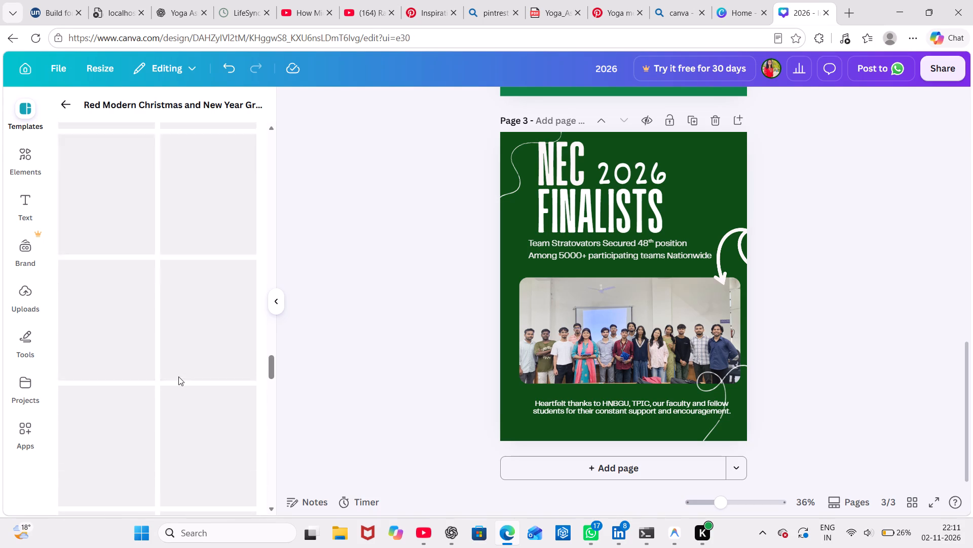
{"action": "scroll", "coordinate": [178, 376], "scroll_direction": "up", "scroll_amount": 15}
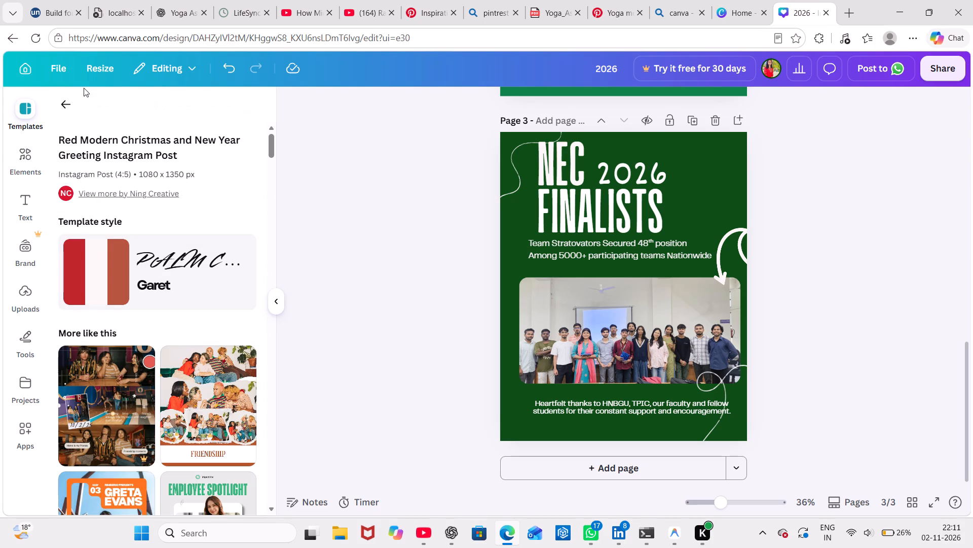
{"action": "left_click", "coordinate": [69, 99]}
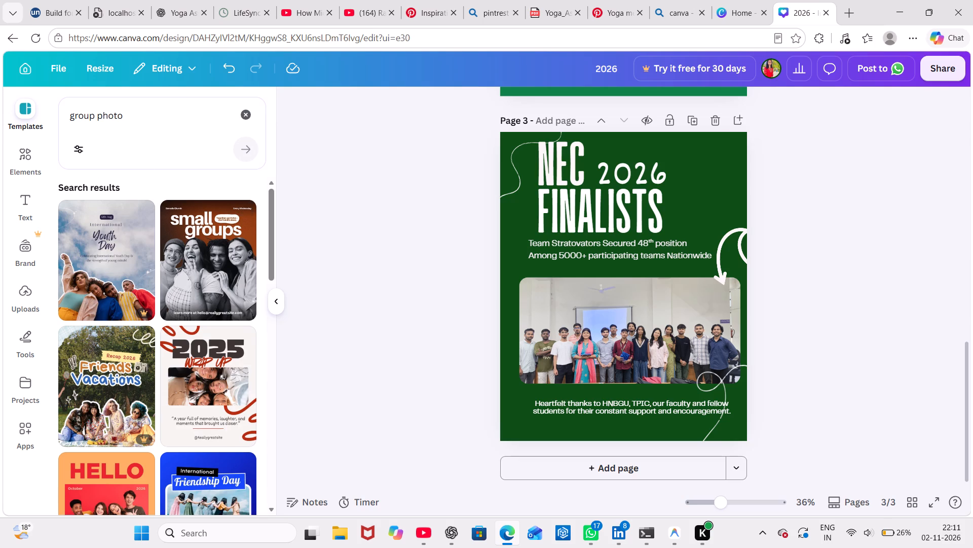
{"action": "scroll", "coordinate": [167, 353], "scroll_direction": "down", "scroll_amount": 4}
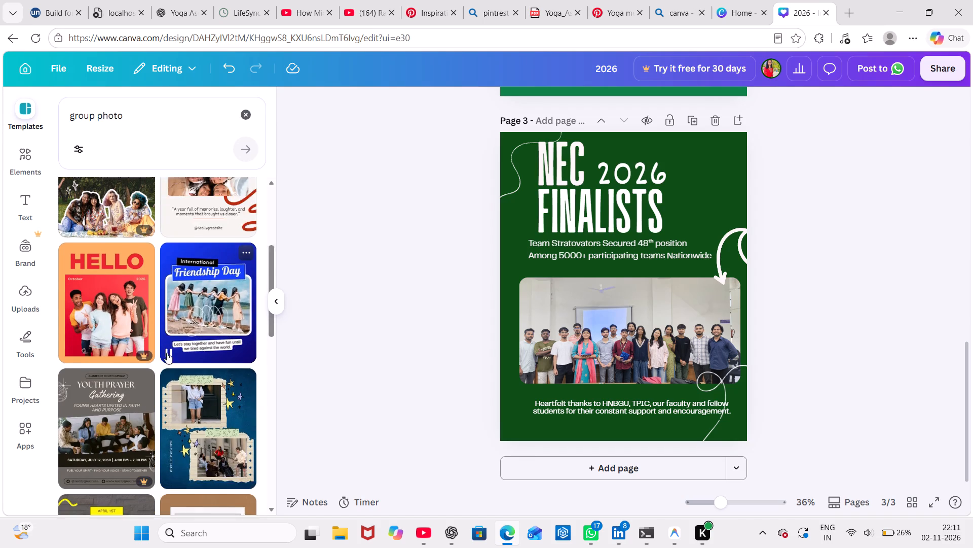
{"action": "scroll", "coordinate": [167, 353], "scroll_direction": "down", "scroll_amount": 6}
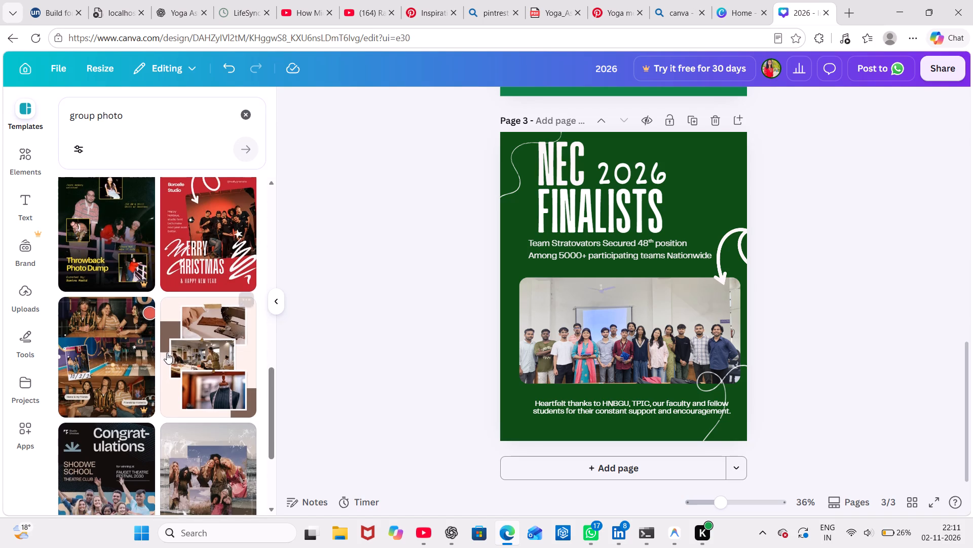
{"action": "scroll", "coordinate": [167, 353], "scroll_direction": "down", "scroll_amount": 5}
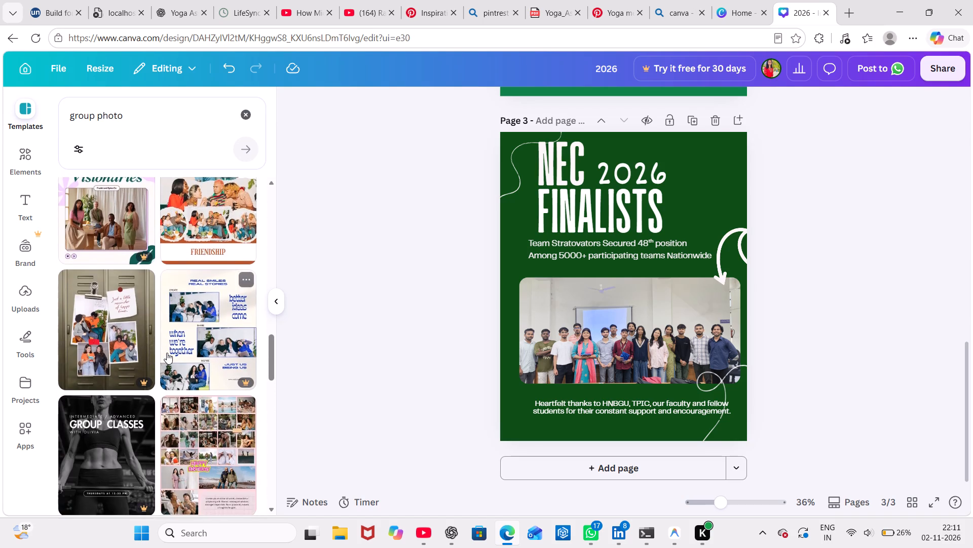
{"action": "scroll", "coordinate": [167, 353], "scroll_direction": "down", "scroll_amount": 1}
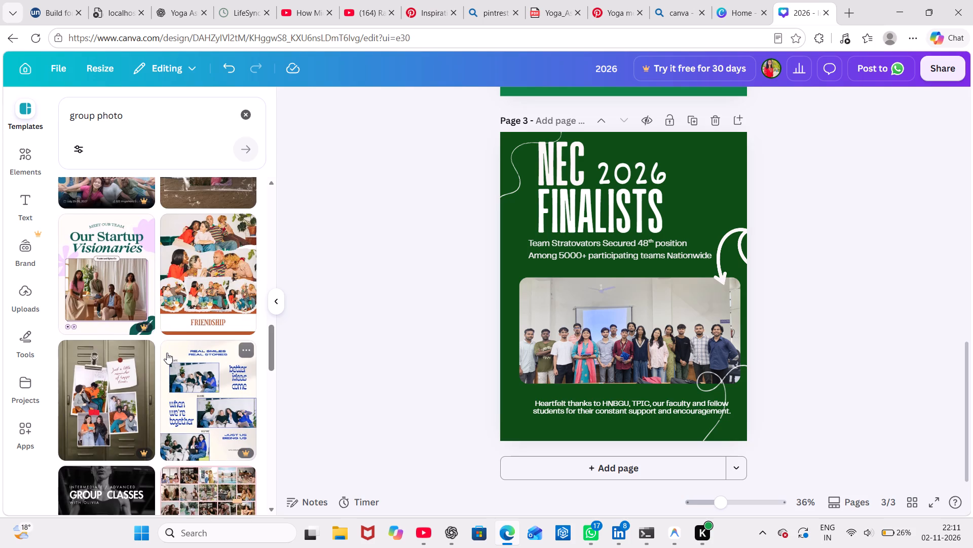
{"action": "scroll", "coordinate": [167, 353], "scroll_direction": "down", "scroll_amount": 3}
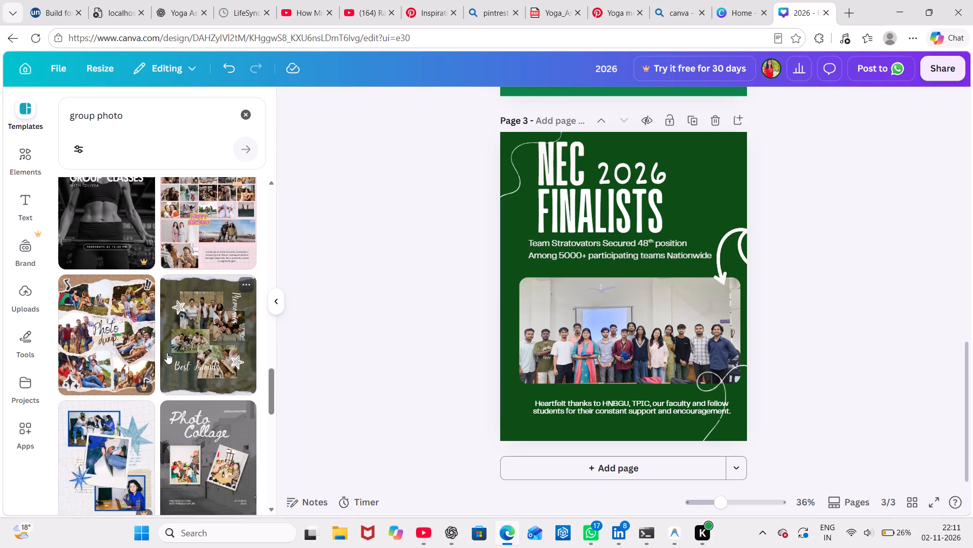
{"action": "scroll", "coordinate": [167, 353], "scroll_direction": "down", "scroll_amount": 4}
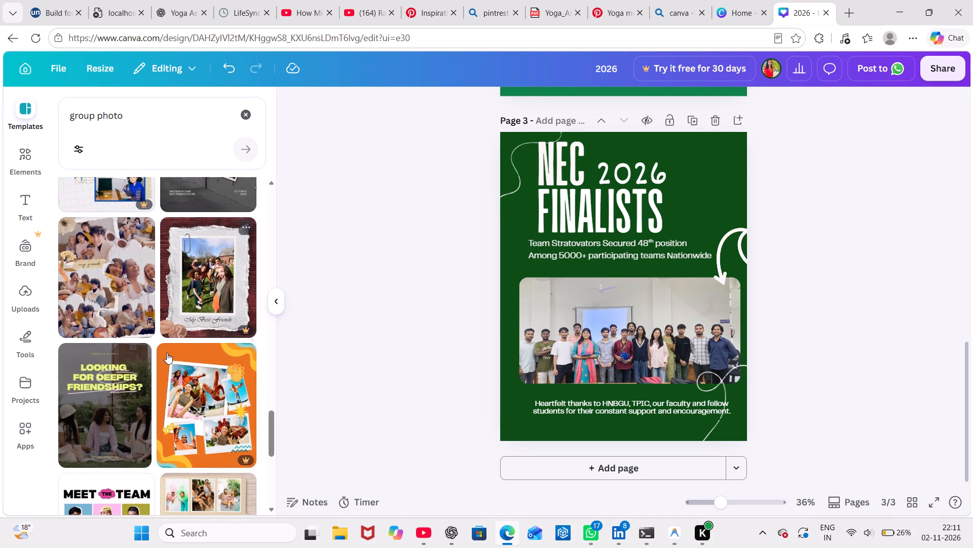
{"action": "scroll", "coordinate": [167, 353], "scroll_direction": "down", "scroll_amount": 3}
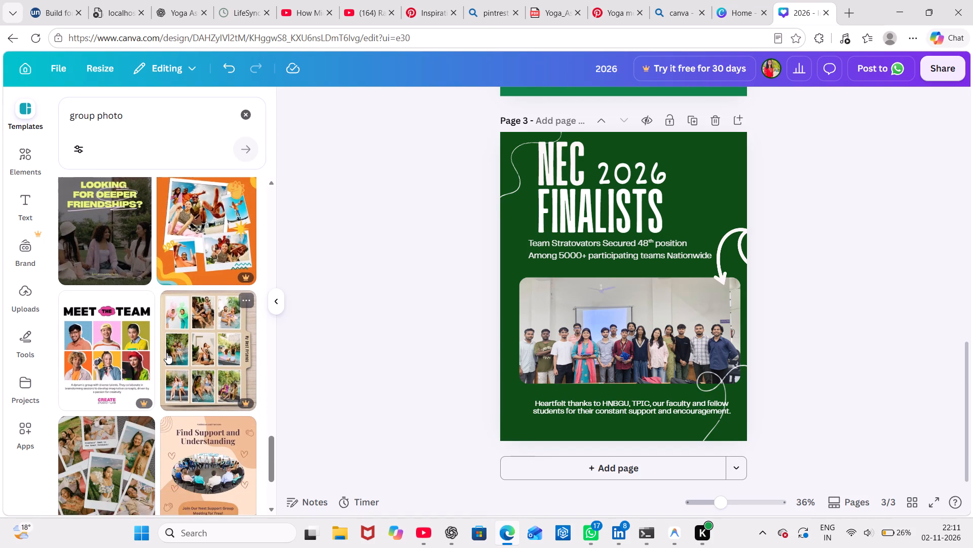
{"action": "scroll", "coordinate": [167, 353], "scroll_direction": "down", "scroll_amount": 4}
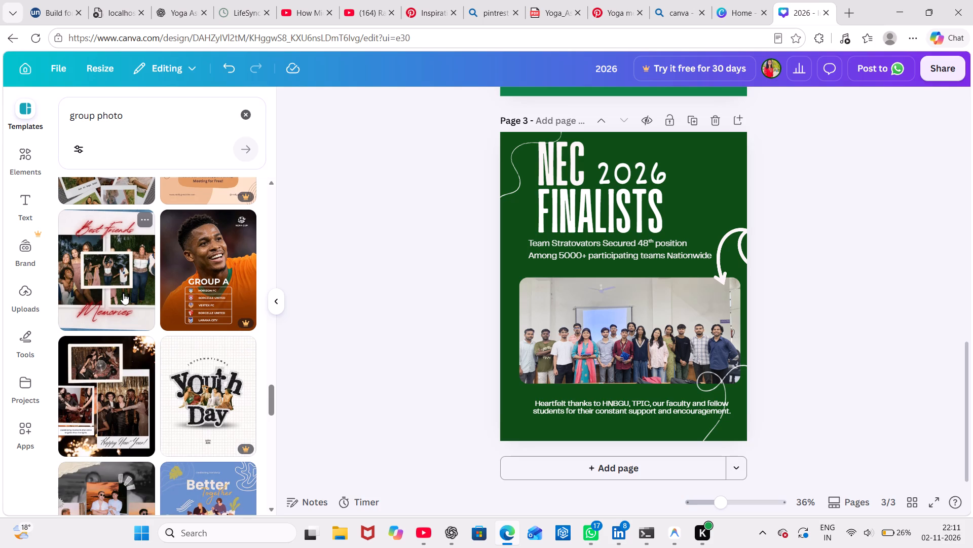
{"action": "scroll", "coordinate": [123, 293], "scroll_direction": "down", "scroll_amount": 1}
{"action": "scroll", "coordinate": [155, 419], "scroll_direction": "down", "scroll_amount": 1}
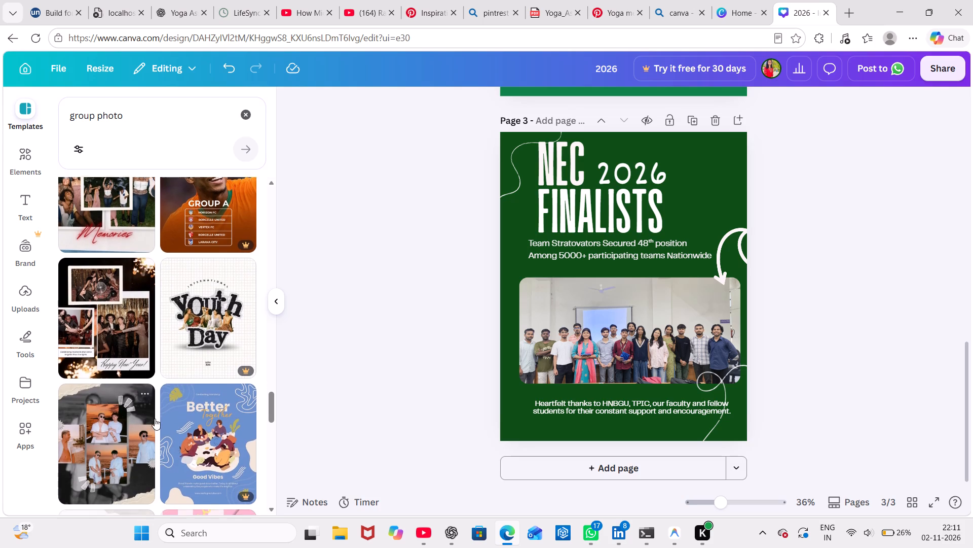
{"action": "scroll", "coordinate": [155, 419], "scroll_direction": "down", "scroll_amount": 3}
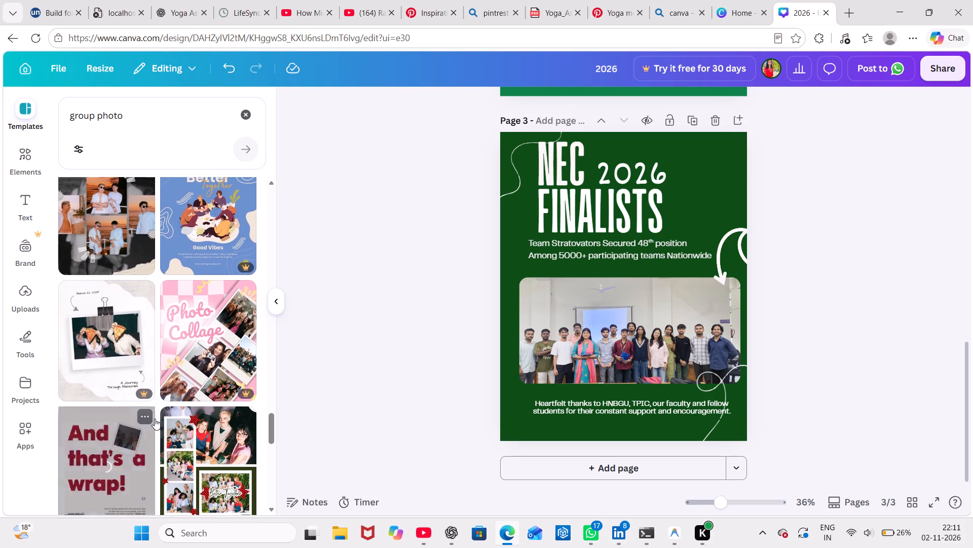
{"action": "scroll", "coordinate": [155, 419], "scroll_direction": "down", "scroll_amount": 2}
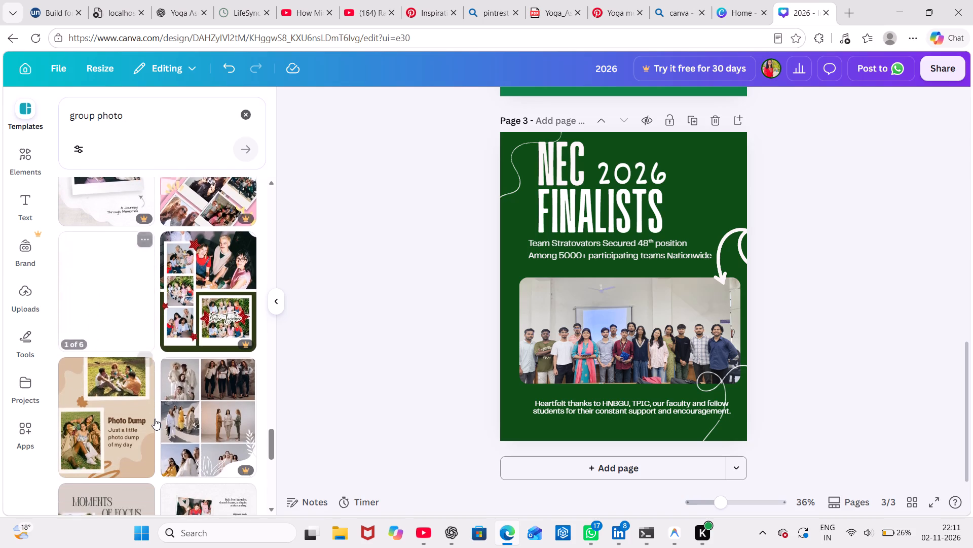
{"action": "scroll", "coordinate": [155, 419], "scroll_direction": "down", "scroll_amount": 4}
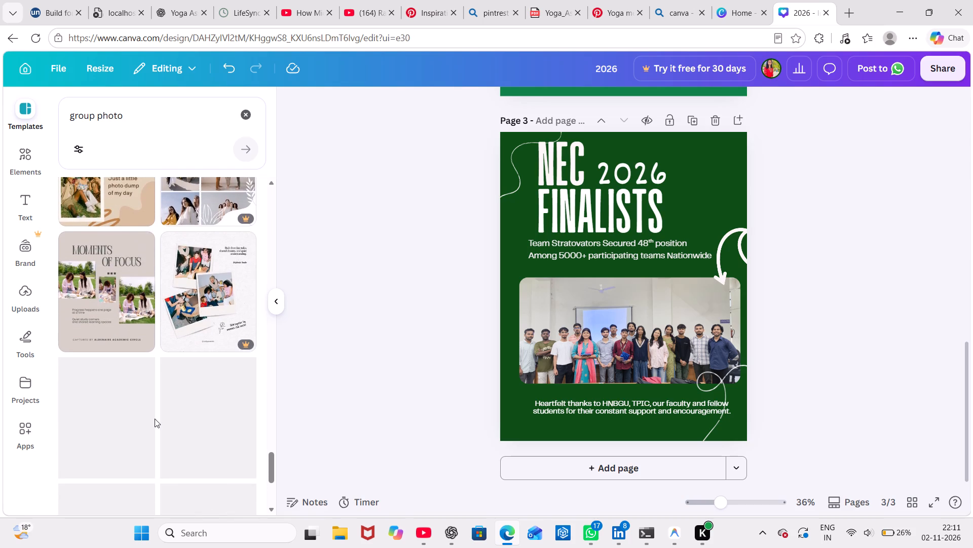
{"action": "scroll", "coordinate": [155, 348], "scroll_direction": "down", "scroll_amount": 2}
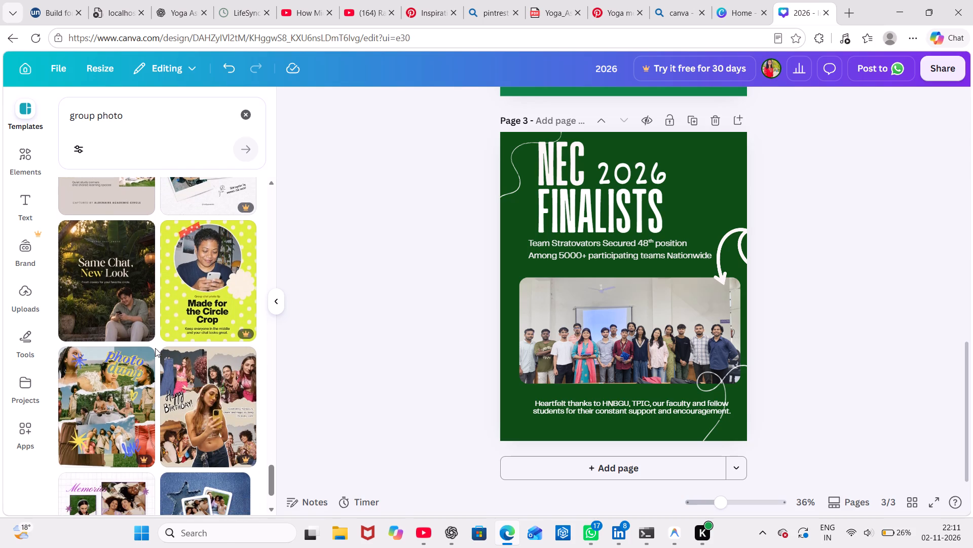
Add the Purple and White Playful Friends Photo Collage Instagram Post template from the group photo results as a new page.
{"action": "scroll", "coordinate": [131, 301], "scroll_direction": "down", "scroll_amount": 1}
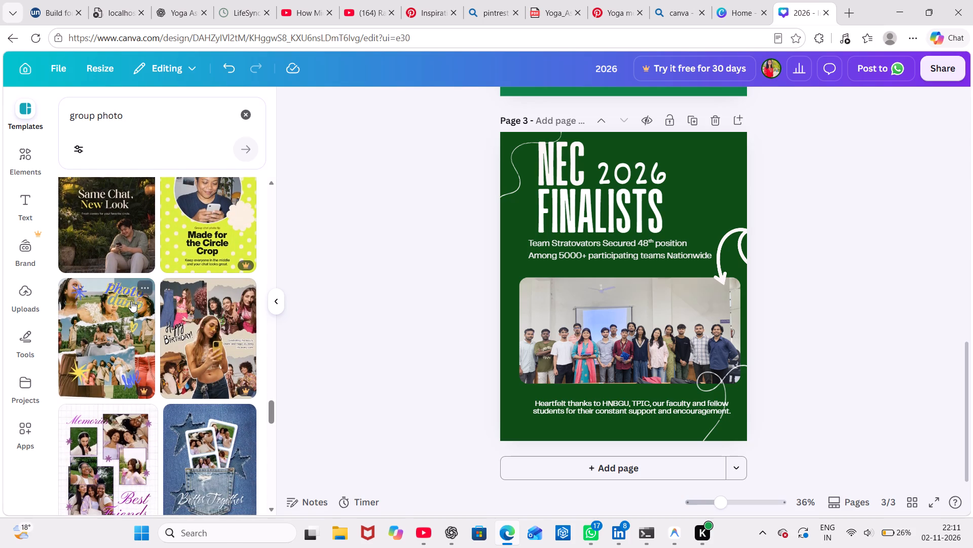
{"action": "scroll", "coordinate": [131, 301], "scroll_direction": "down", "scroll_amount": 3}
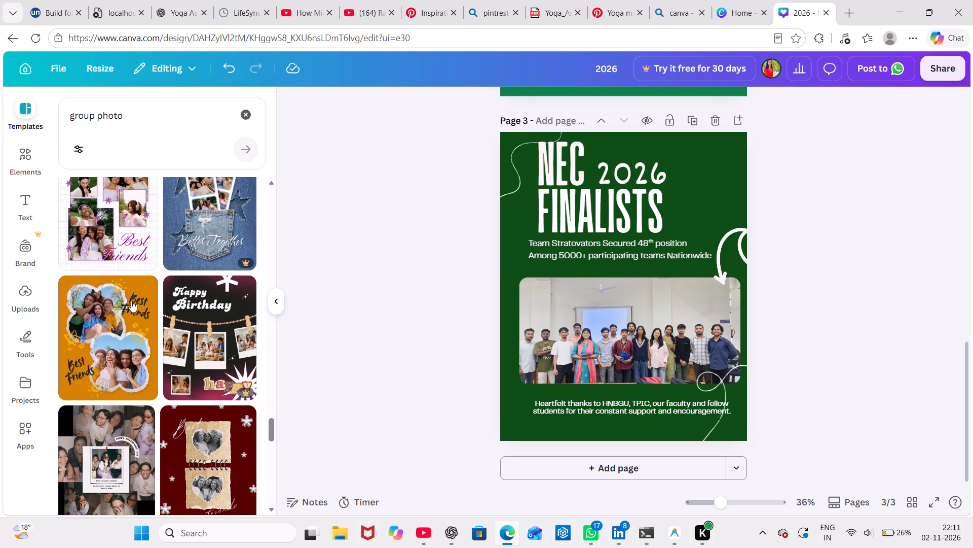
{"action": "right_click", "coordinate": [109, 272]}
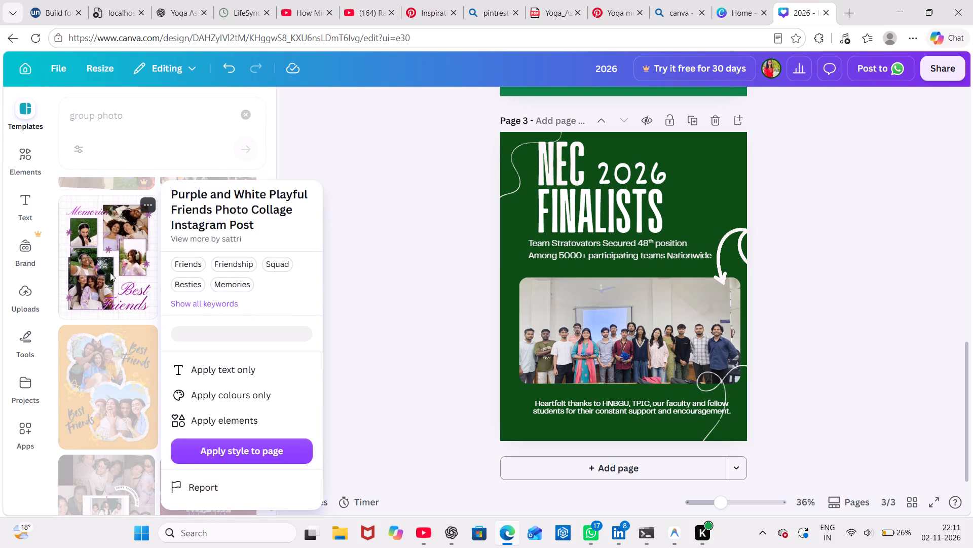
{"action": "left_click", "coordinate": [98, 300]}
{"action": "left_click", "coordinate": [98, 300]}
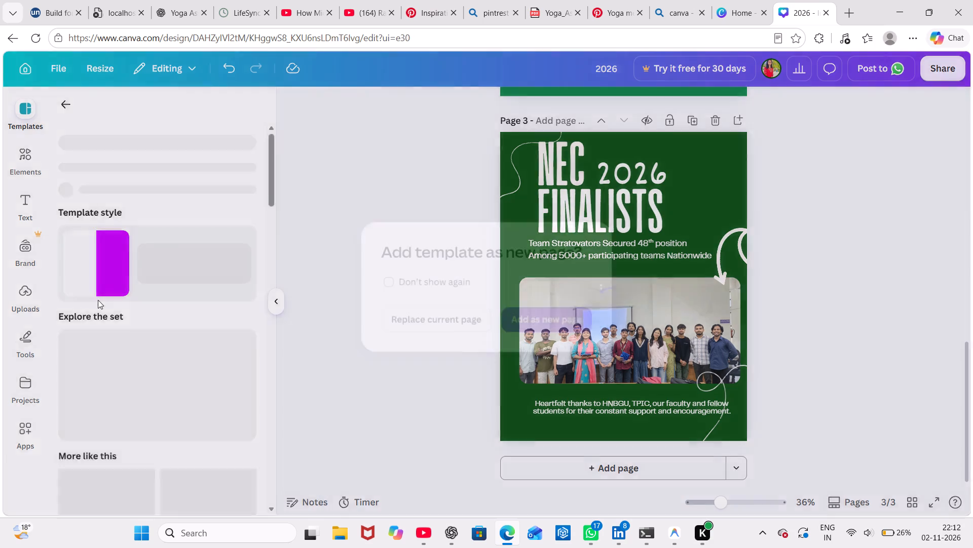
{"action": "left_click", "coordinate": [535, 307]}
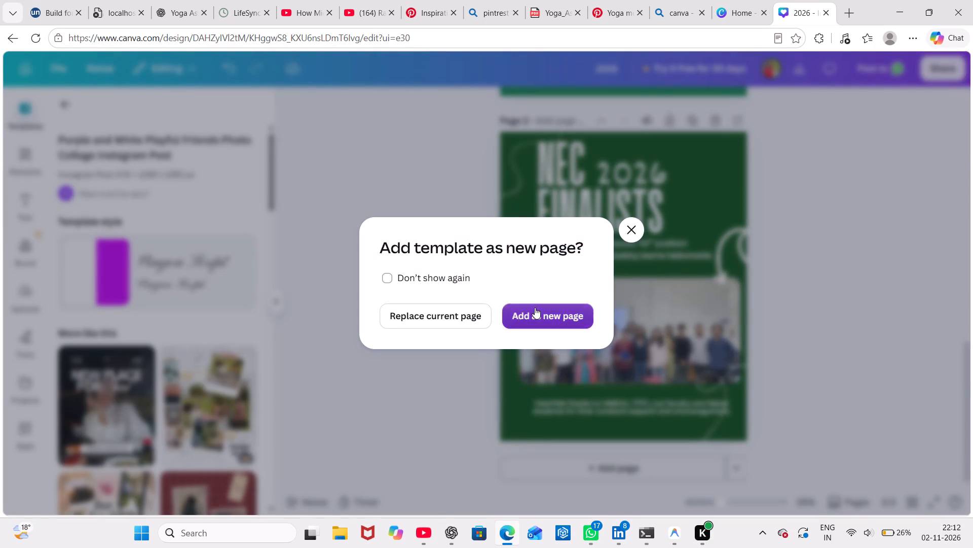
Delete the two small stacked photos beneath the Memories heading on page 4, together with their frames.
{"action": "left_click", "coordinate": [514, 228]}
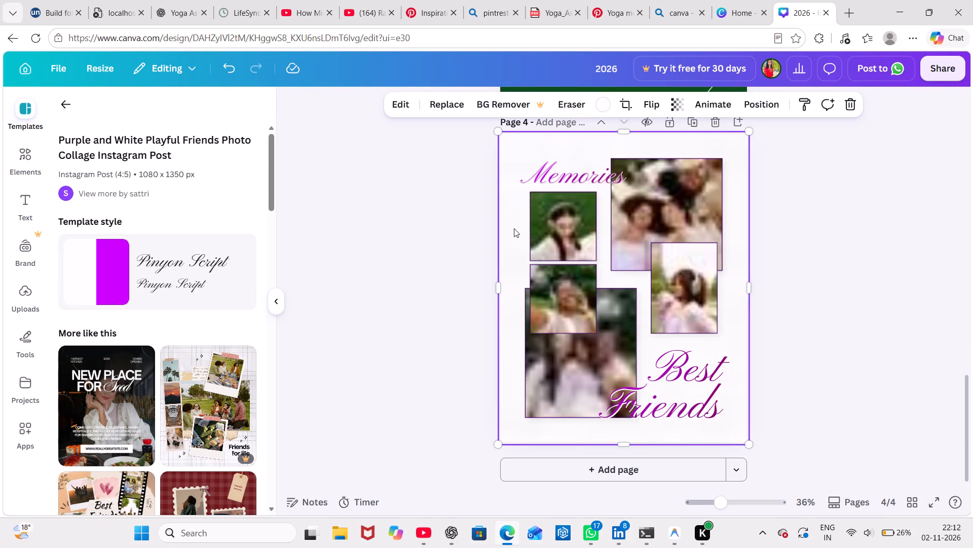
{"action": "left_click", "coordinate": [593, 236]}
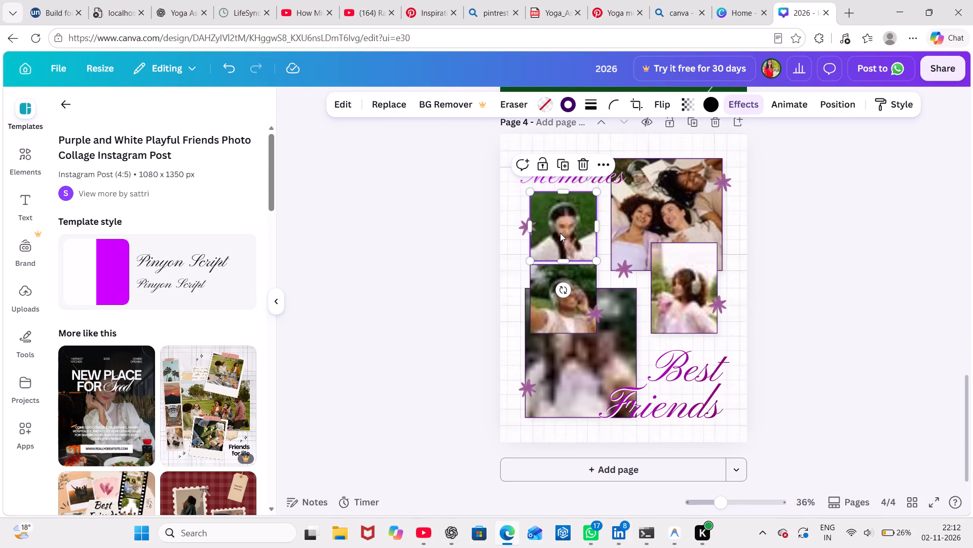
{"action": "key", "text": "BackSpace"}
{"action": "left_click", "coordinate": [553, 210]}
{"action": "key", "text": "BackSpace"}
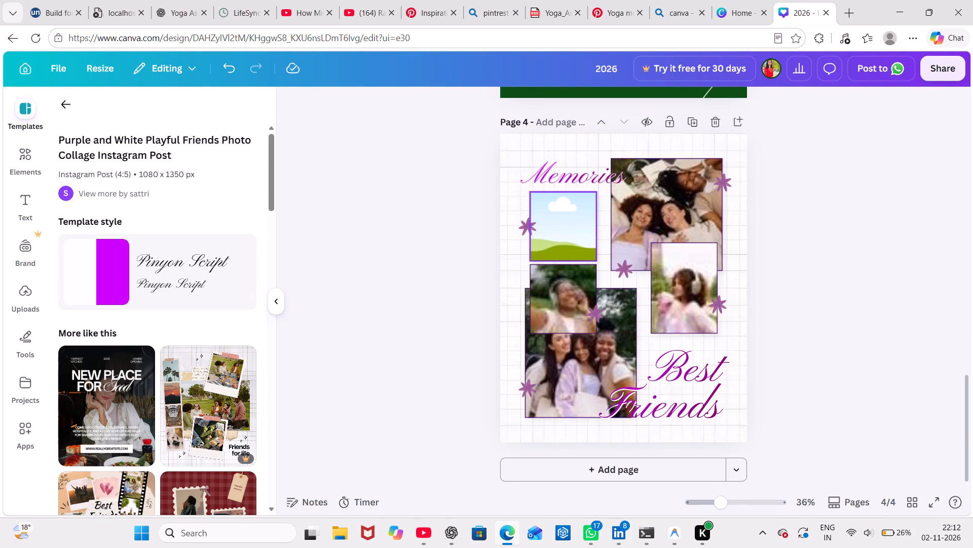
{"action": "left_click", "coordinate": [553, 210]}
{"action": "left_click", "coordinate": [553, 210]}
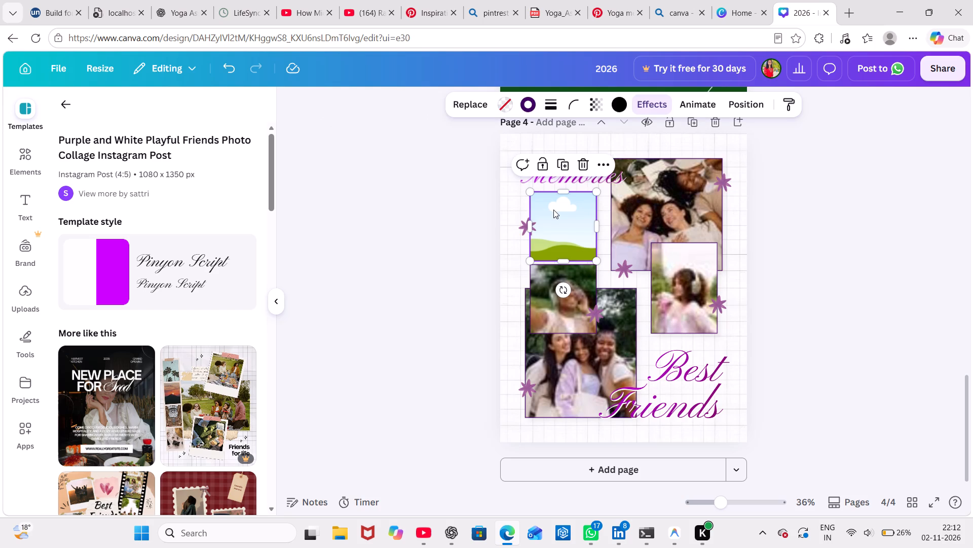
{"action": "key", "text": "BackSpace"}
{"action": "left_click", "coordinate": [563, 219]}
{"action": "key", "text": "BackSpace"}
{"action": "left_click", "coordinate": [567, 293]}
{"action": "key", "text": "BackSpace"}
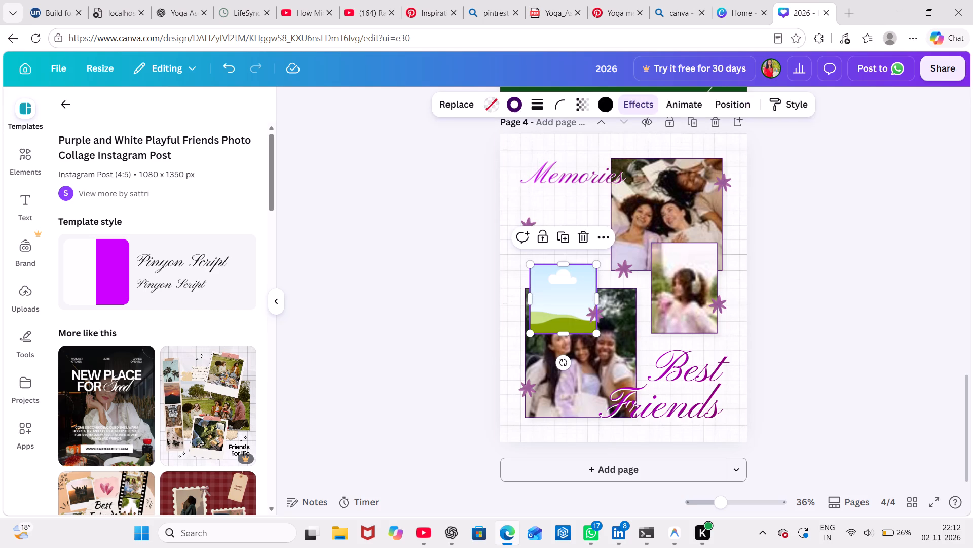
{"action": "key", "text": "BackSpace"}
Delete the large lower-left group photo and the small photo above the Best Friends text on page 4, including their frames.
{"action": "left_click", "coordinate": [570, 323]}
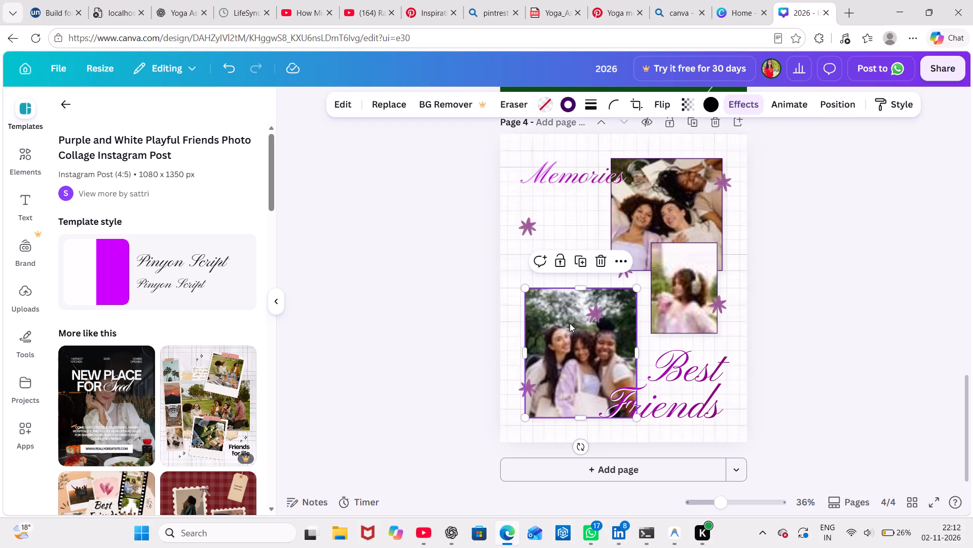
{"action": "key", "text": "BackSpace"}
{"action": "key", "text": "BackSpace"}
{"action": "left_click", "coordinate": [678, 282]}
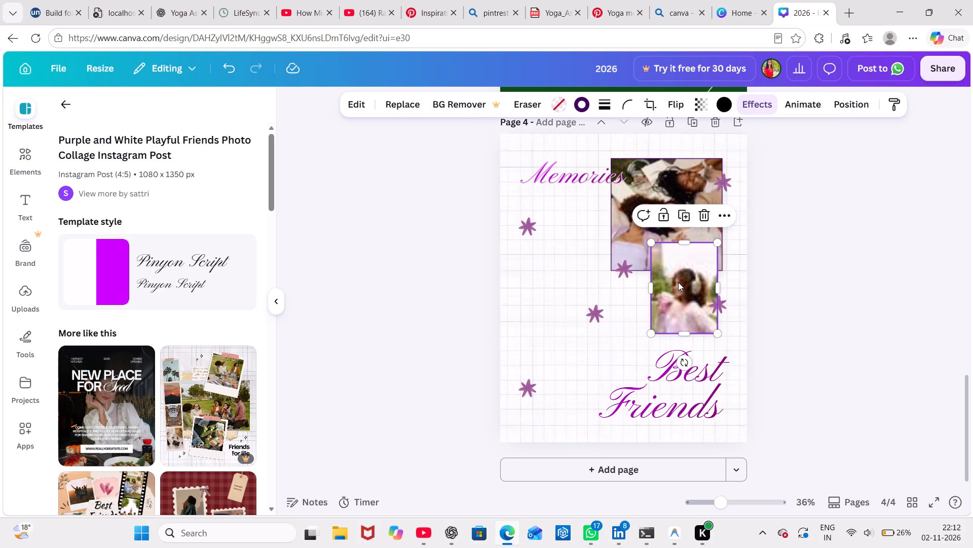
{"action": "key", "text": "BackSpace"}
{"action": "key", "text": "BackSpace"}
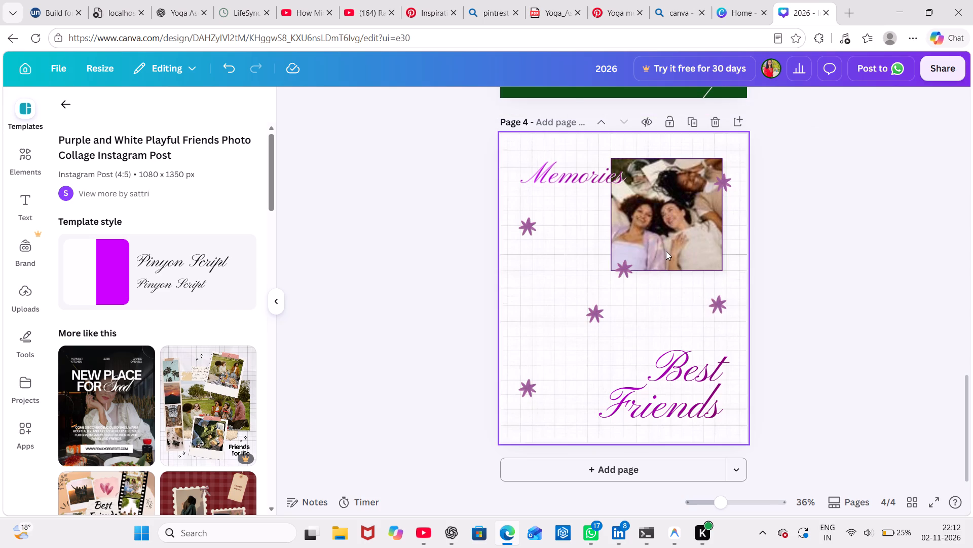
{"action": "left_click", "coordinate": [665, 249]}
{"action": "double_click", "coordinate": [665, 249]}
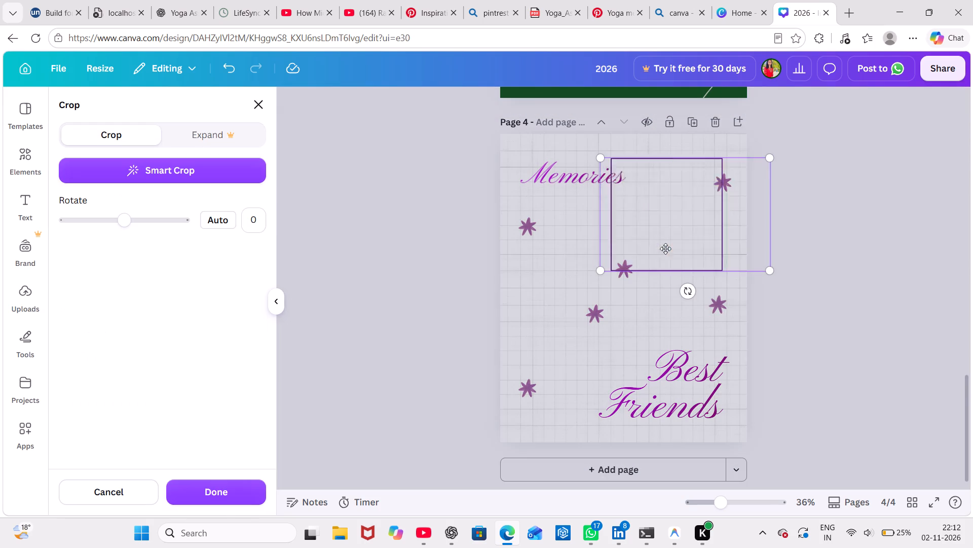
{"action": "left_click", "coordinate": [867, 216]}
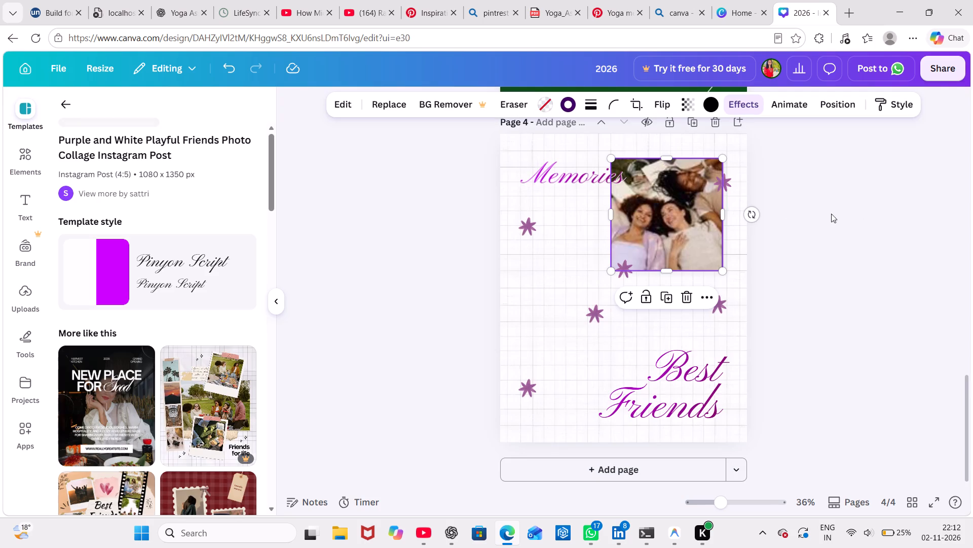
Delete the friends photo from the Memories / Best Friends template on page 4.
{"action": "left_click", "coordinate": [719, 198]}
{"action": "left_click", "coordinate": [667, 203]}
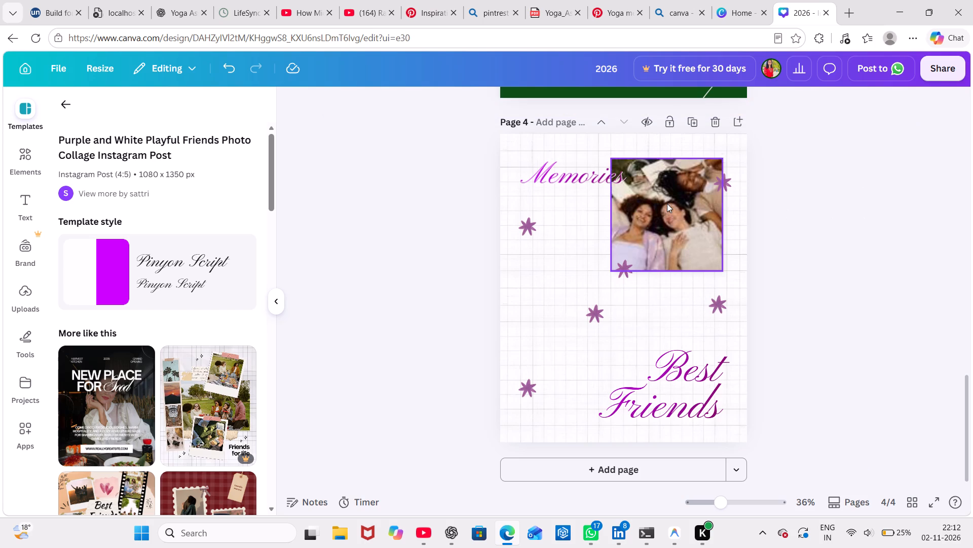
{"action": "key", "text": "BackSpace"}
{"action": "key", "text": "BackSpace"}
{"action": "left_click", "coordinate": [666, 193]}
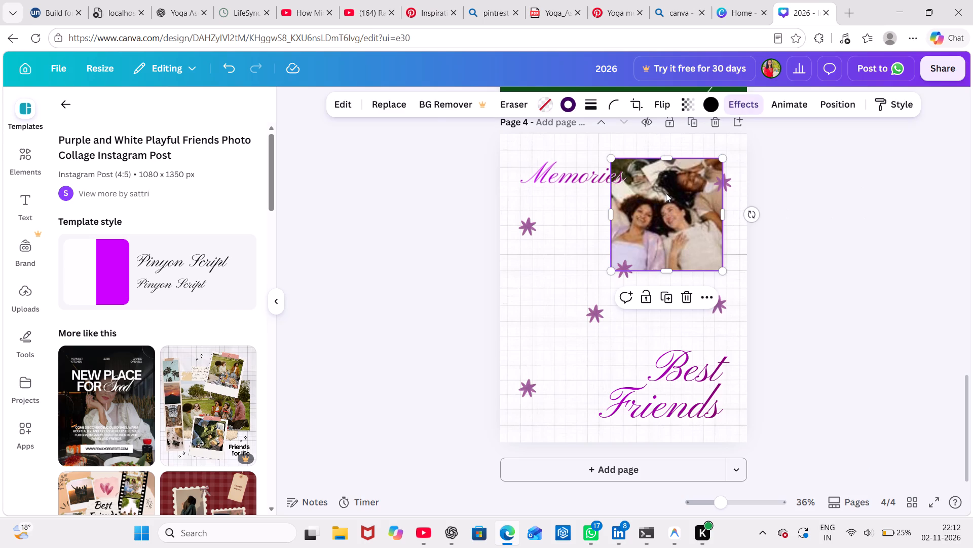
{"action": "key", "text": "BackSpace"}
{"action": "key", "text": "BackSpace"}
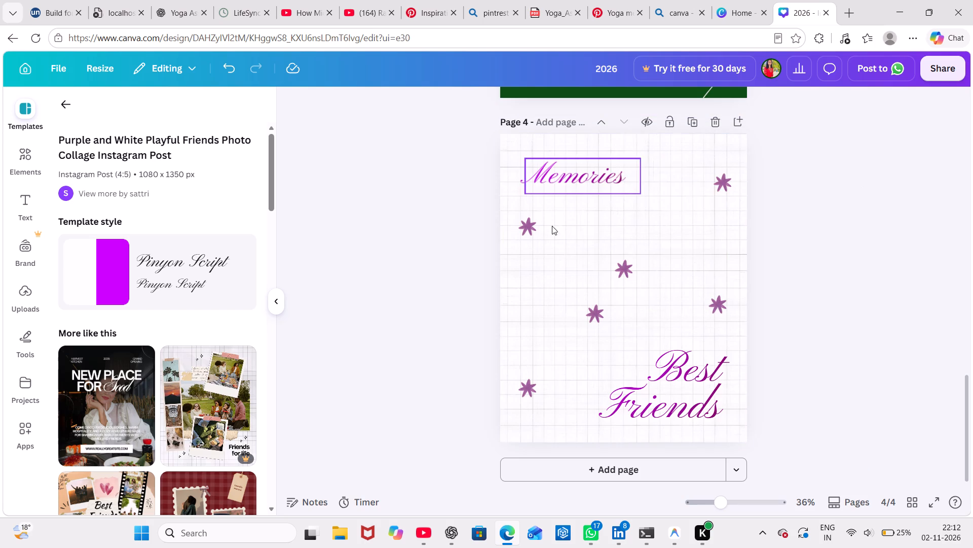
Recolour the white grid background of page 4 to the custom green #0C7341.
{"action": "left_click", "coordinate": [551, 259]}
{"action": "left_click", "coordinate": [597, 104]}
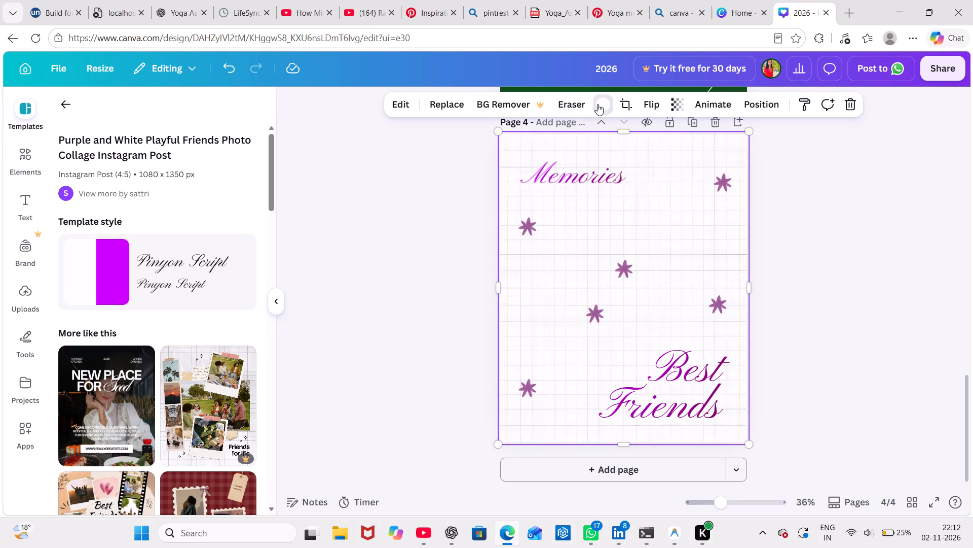
{"action": "left_click", "coordinate": [128, 196]}
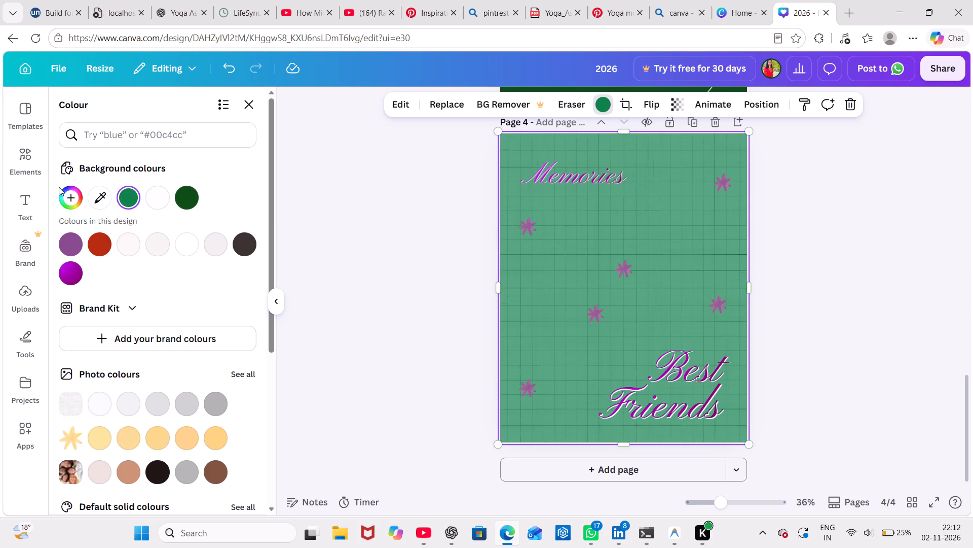
{"action": "left_click", "coordinate": [69, 197]}
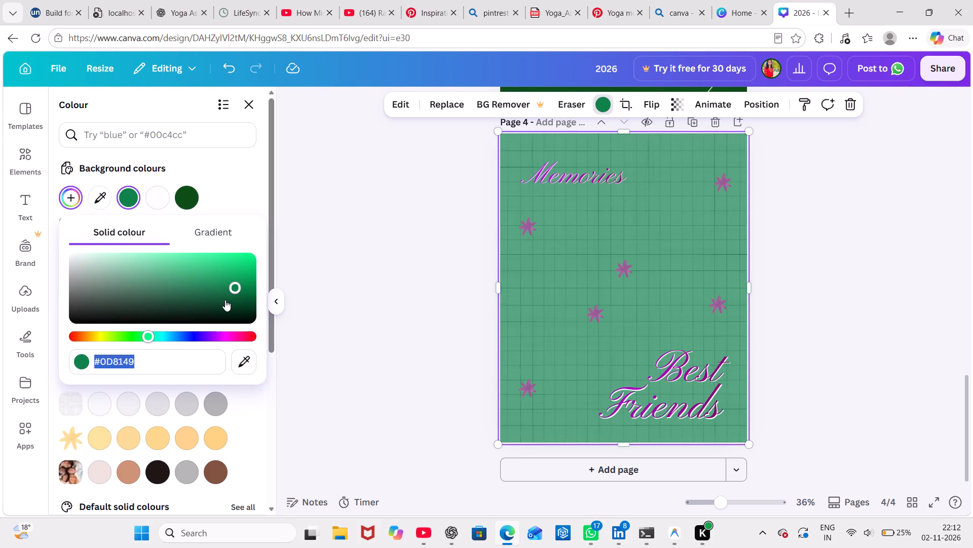
{"action": "left_click", "coordinate": [225, 300]}
{"action": "left_click", "coordinate": [242, 302]}
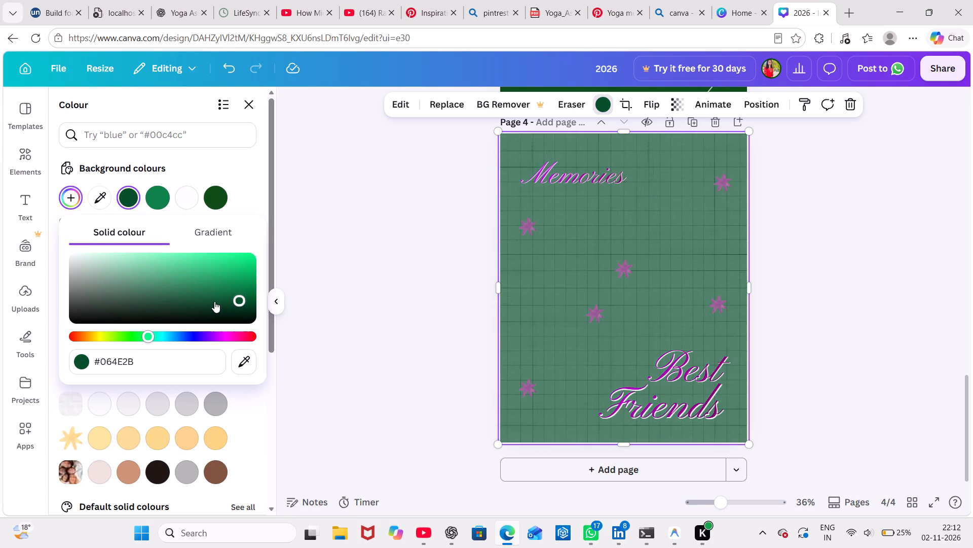
{"action": "left_click", "coordinate": [214, 301]}
{"action": "left_click", "coordinate": [223, 298]}
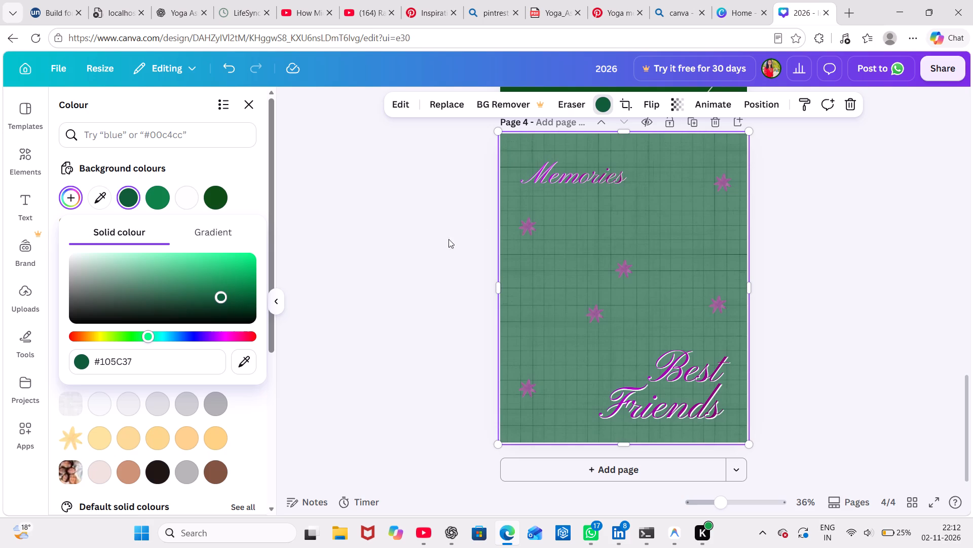
{"action": "left_click", "coordinate": [237, 292]}
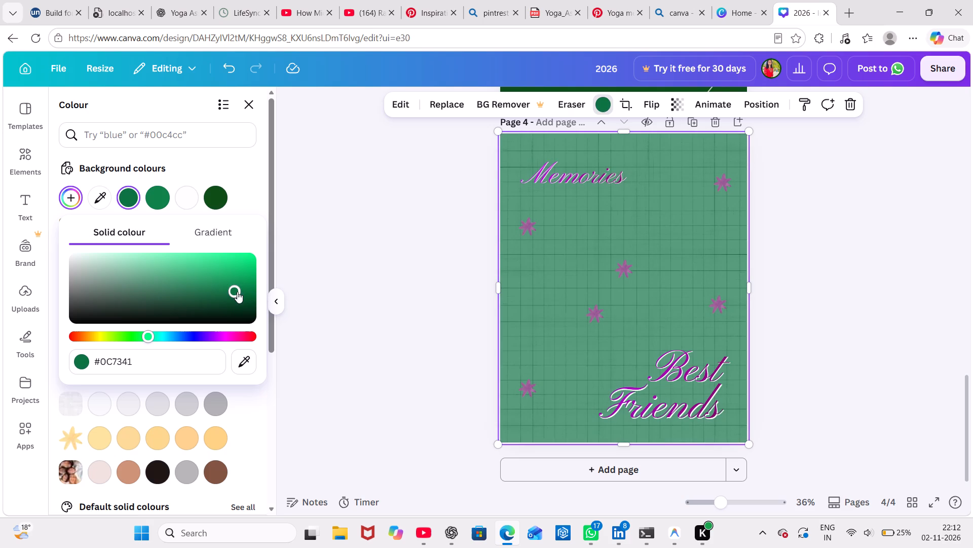
Move the "Best Friends" text up to the top of page 4, next to the "Memories" text.
{"action": "left_click", "coordinate": [602, 177]}
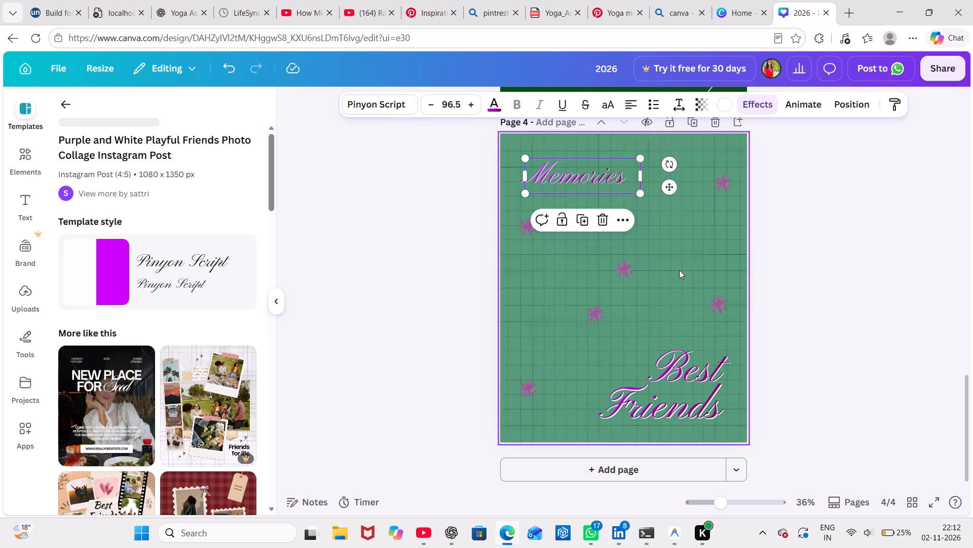
{"action": "left_click", "coordinate": [682, 361]}
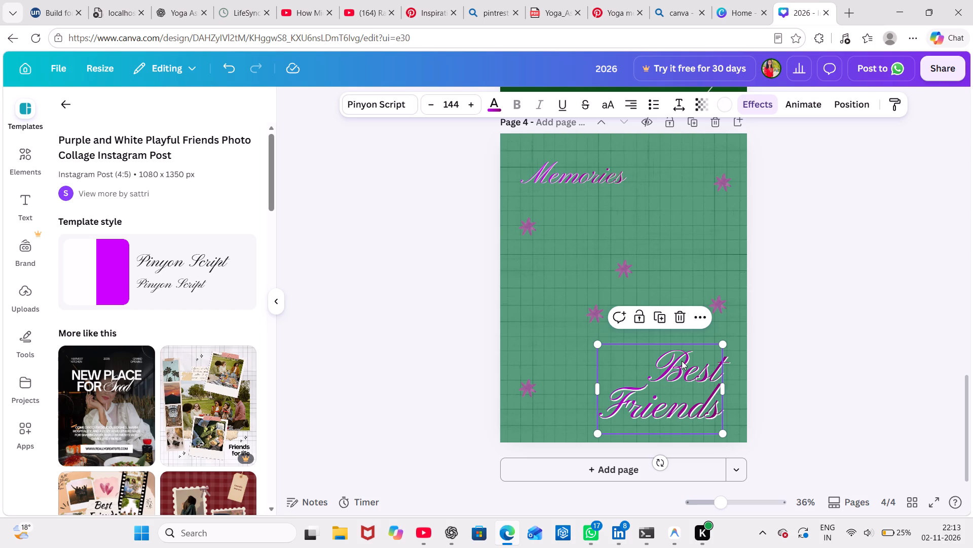
{"action": "left_click_drag", "start_coordinate": [682, 361], "coordinate": [644, 161]}
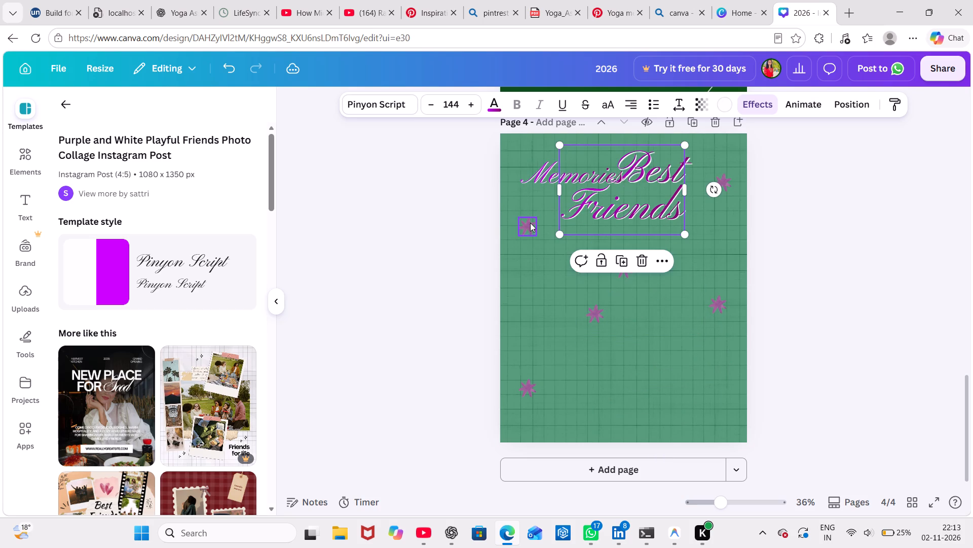
Recolour the purple star just below the "Memories" text to the design's red, #b72c0f.
{"action": "left_click", "coordinate": [530, 223]}
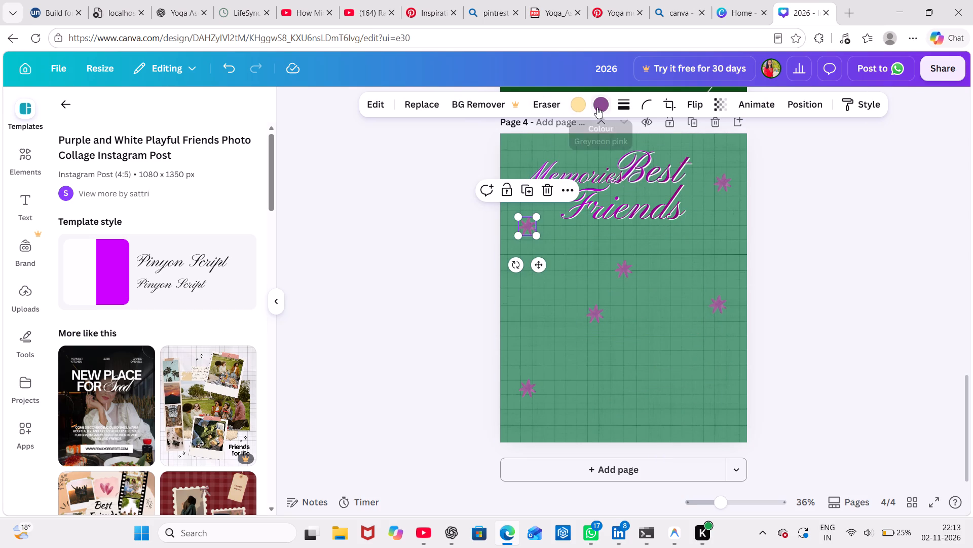
{"action": "left_click", "coordinate": [597, 107]}
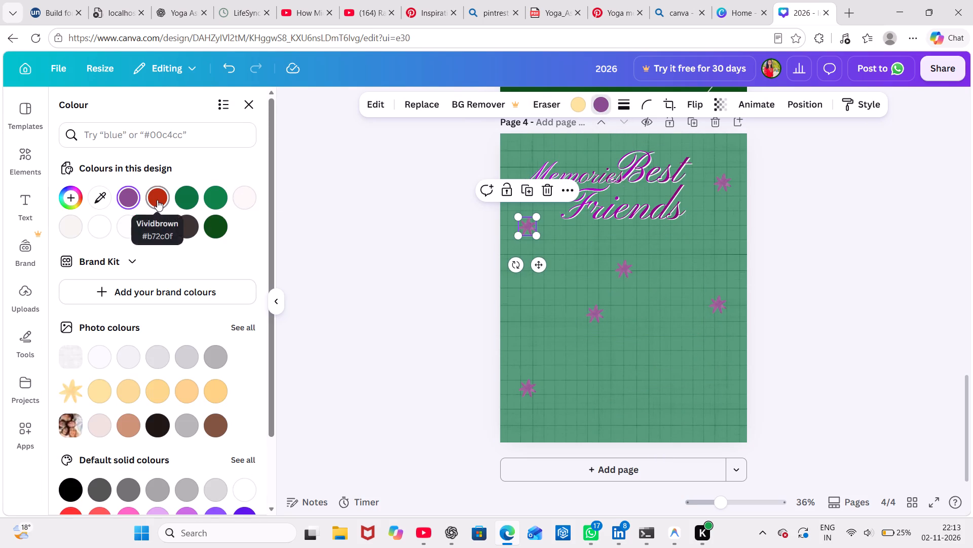
{"action": "left_click", "coordinate": [157, 200]}
{"action": "left_click", "coordinate": [388, 238]}
{"action": "left_click", "coordinate": [388, 238]}
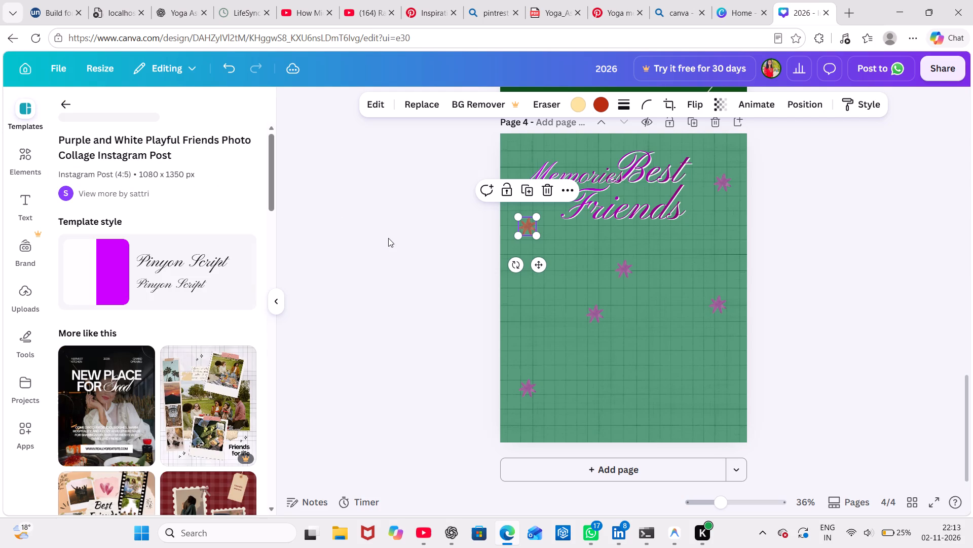
{"action": "left_click", "coordinate": [388, 238]}
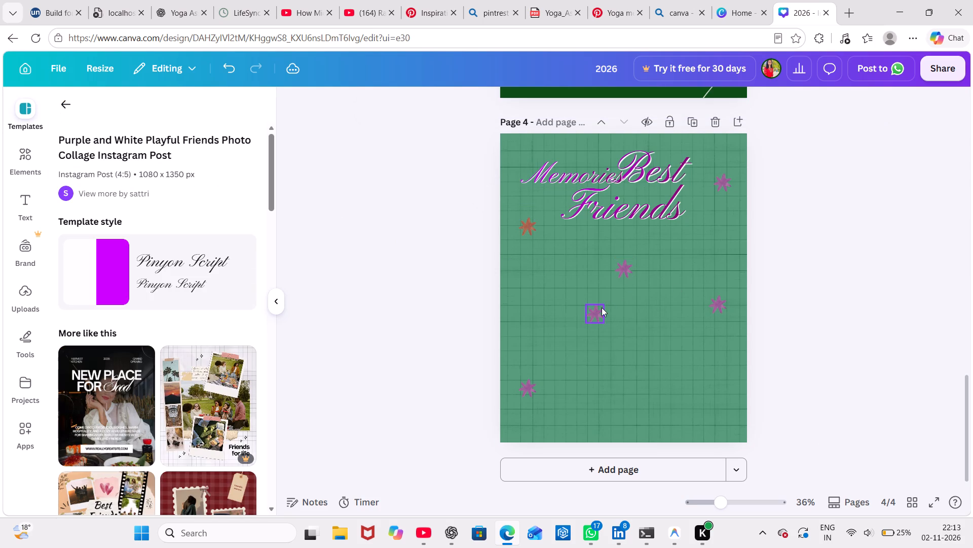
Recolour the two middle stars, the lower right star and the bottom left star on page 4 to the design's red, #b72c0f.
{"action": "left_click", "coordinate": [601, 309]}
{"action": "left_click", "coordinate": [601, 98]}
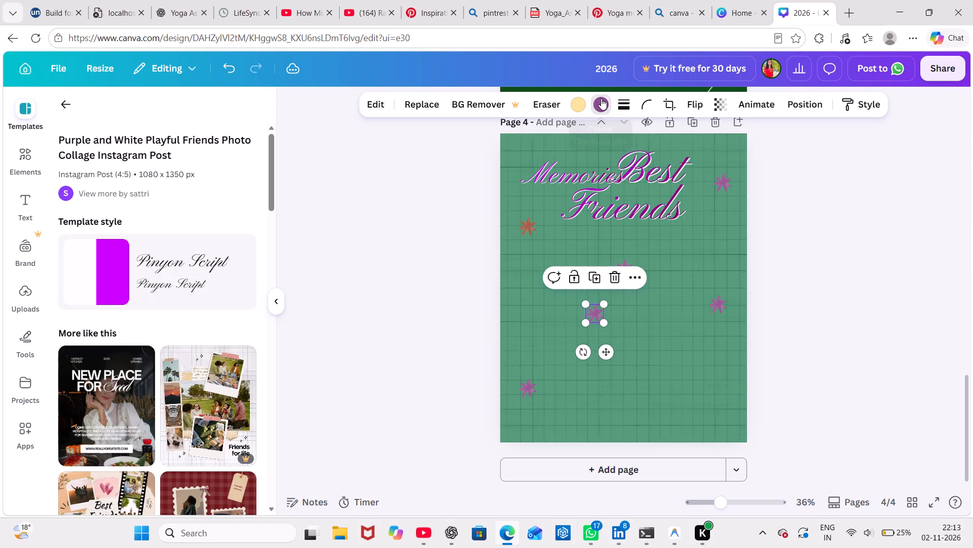
{"action": "left_click", "coordinate": [159, 200]}
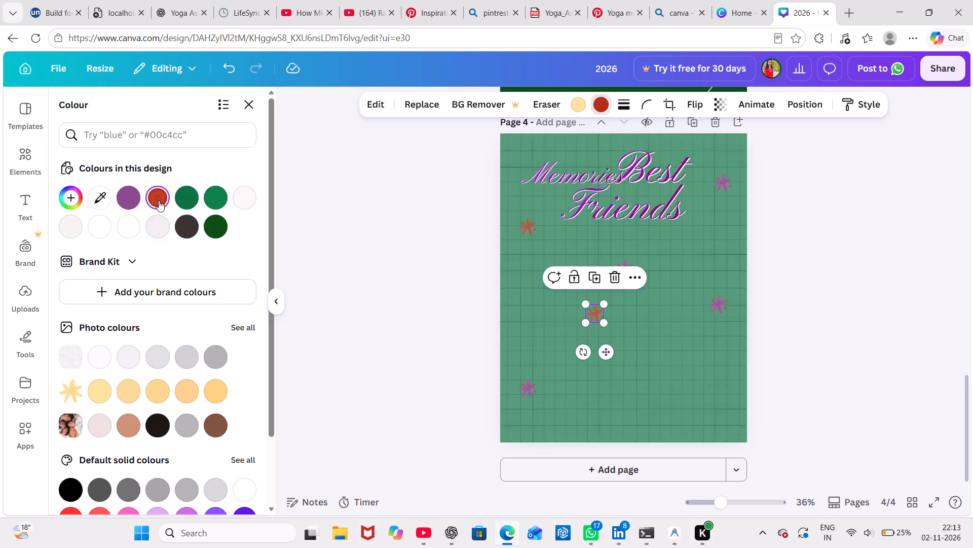
{"action": "left_click", "coordinate": [718, 300]}
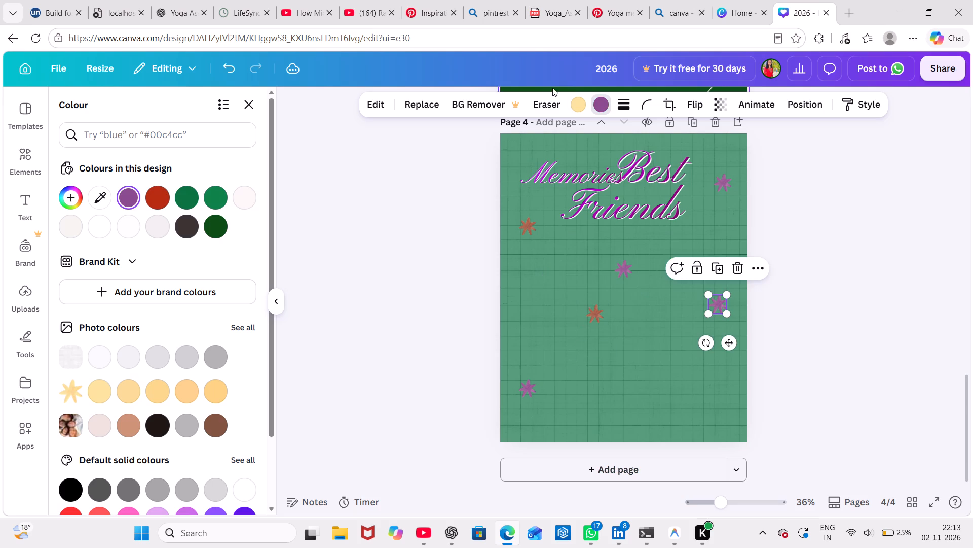
{"action": "left_click", "coordinate": [155, 195]}
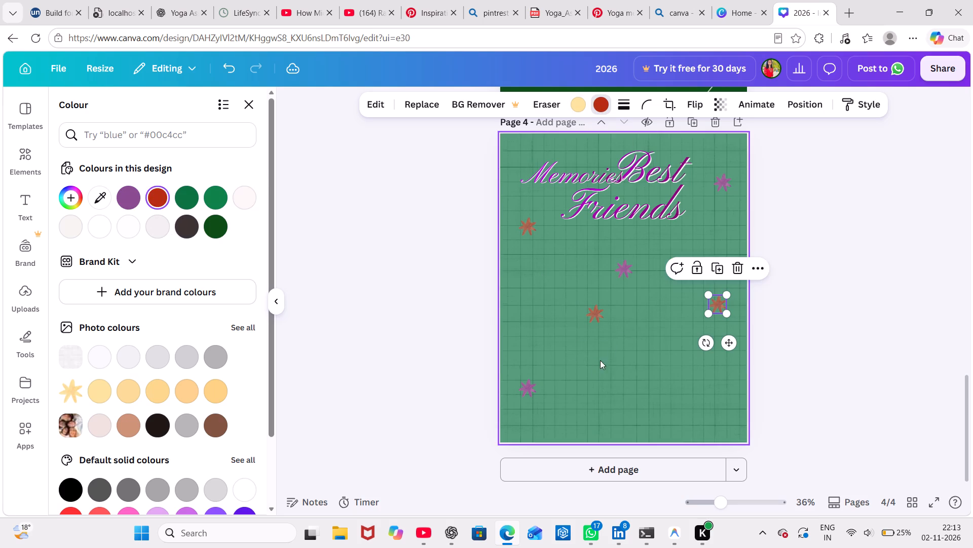
{"action": "left_click", "coordinate": [616, 272]}
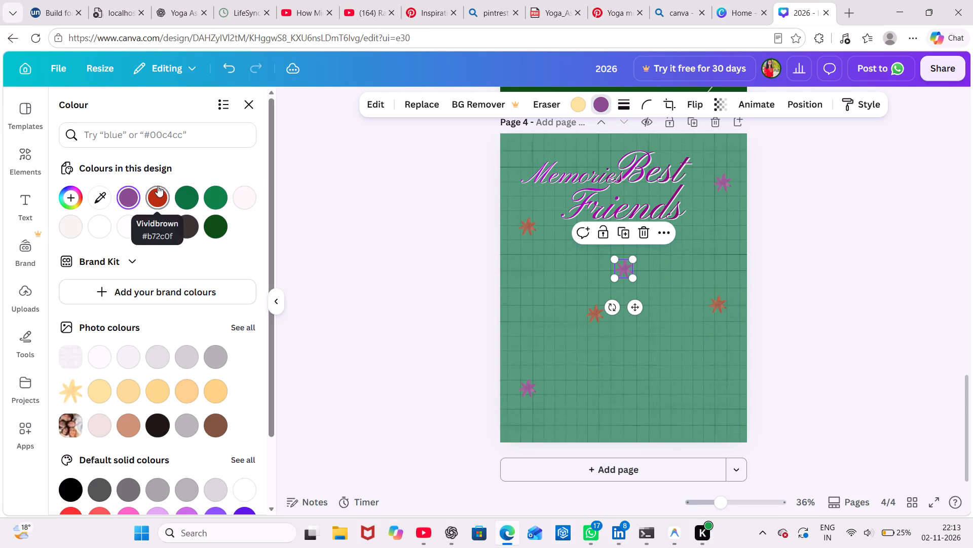
{"action": "left_click", "coordinate": [158, 186]}
{"action": "left_click", "coordinate": [524, 396]}
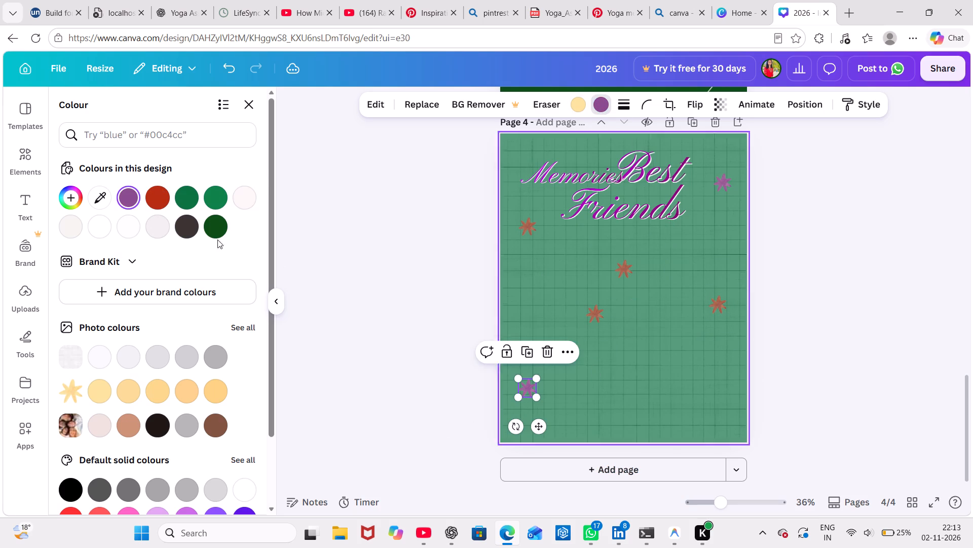
{"action": "left_click", "coordinate": [155, 187]}
{"action": "left_click", "coordinate": [380, 210]}
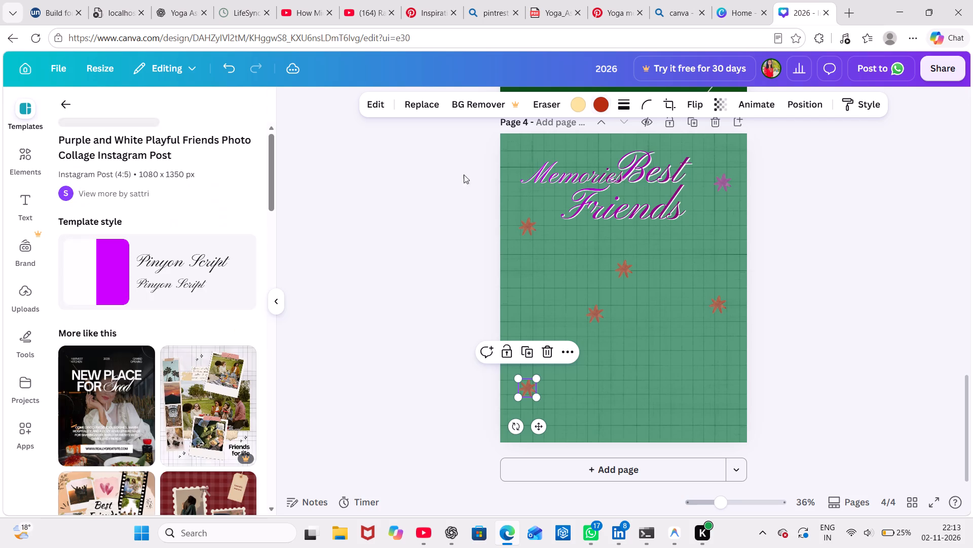
Move the "Memories" text down to the lower middle of page 4, just below the centre stars.
{"action": "left_click", "coordinate": [576, 184]}
{"action": "left_click_drag", "start_coordinate": [576, 184], "coordinate": [613, 348]}
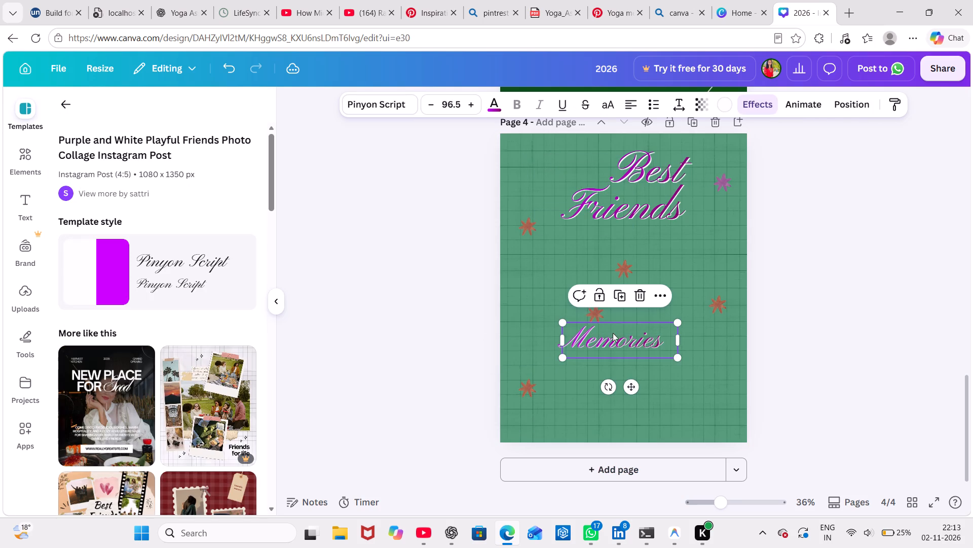
Delete the "Best Friends" text from the top of page 4.
{"action": "left_click", "coordinate": [637, 181]}
{"action": "left_click_drag", "start_coordinate": [637, 181], "coordinate": [595, 177]}
{"action": "left_click", "coordinate": [595, 177]}
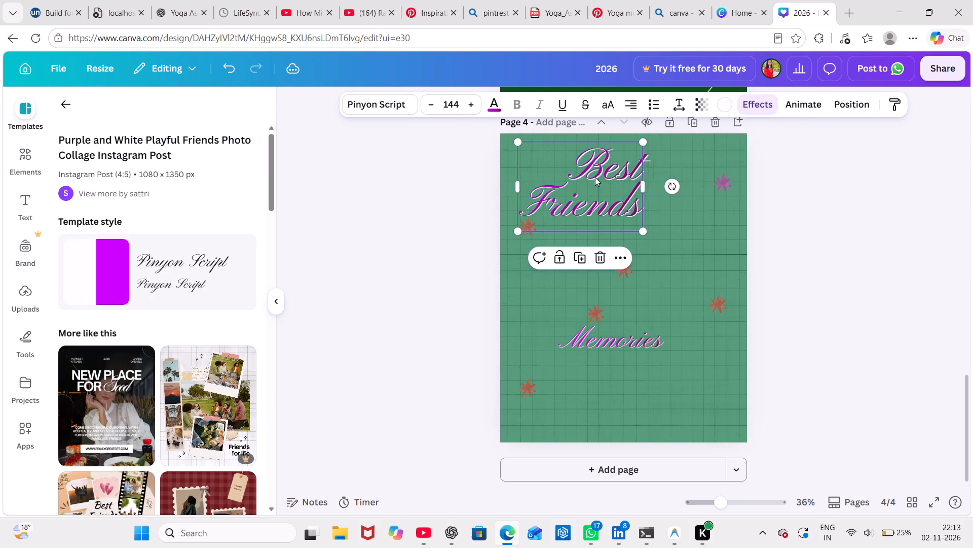
{"action": "left_click", "coordinate": [595, 177]}
{"action": "left_click", "coordinate": [595, 177]}
{"action": "double_click", "coordinate": [595, 177]}
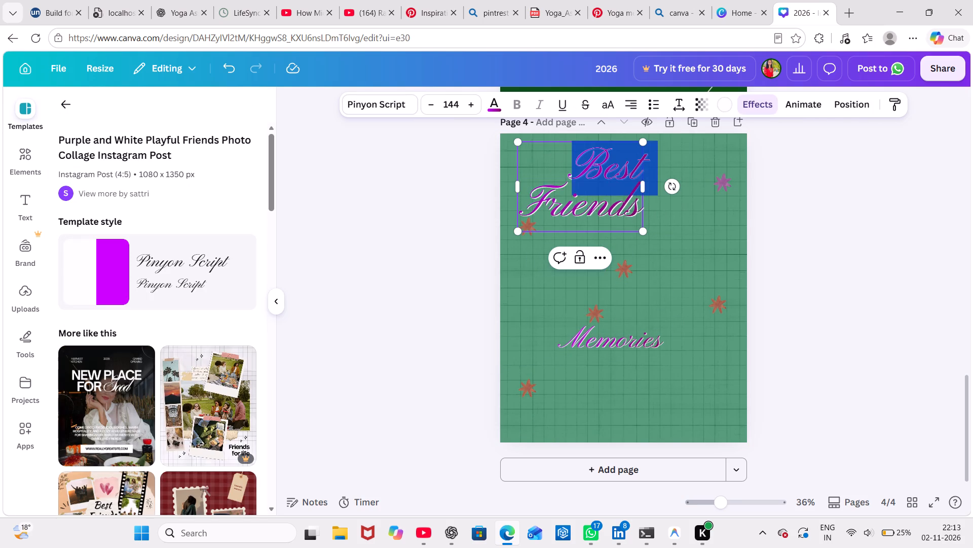
{"action": "key", "text": "BackSpace"}
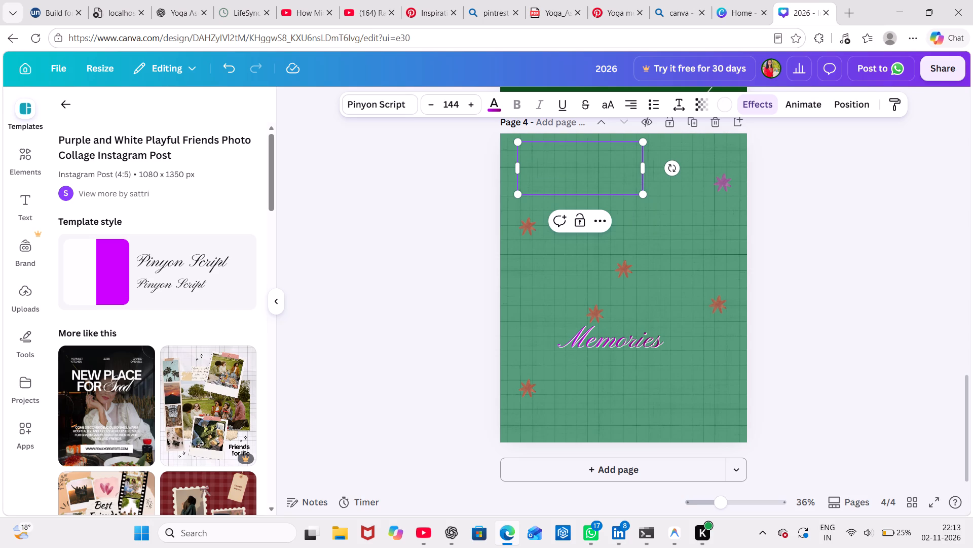
{"action": "left_click", "coordinate": [836, 152]}
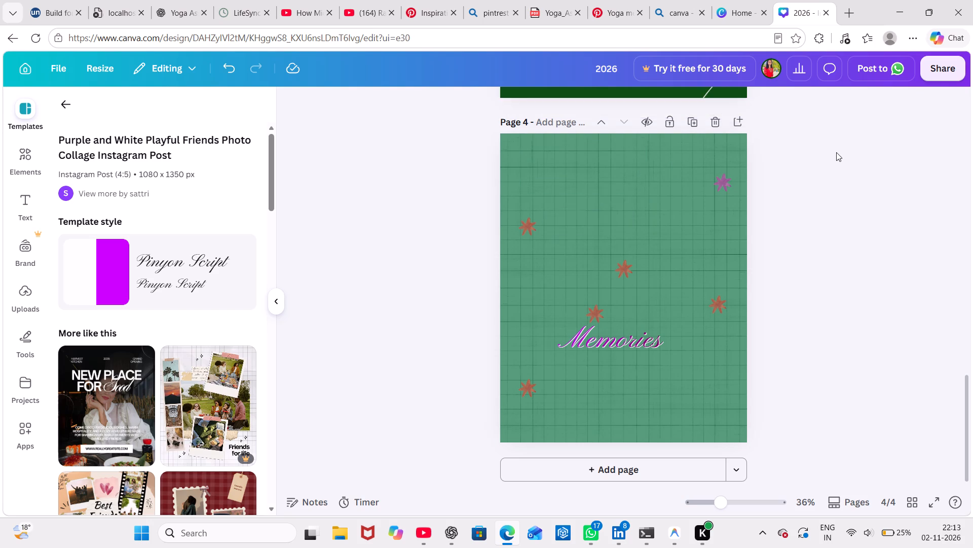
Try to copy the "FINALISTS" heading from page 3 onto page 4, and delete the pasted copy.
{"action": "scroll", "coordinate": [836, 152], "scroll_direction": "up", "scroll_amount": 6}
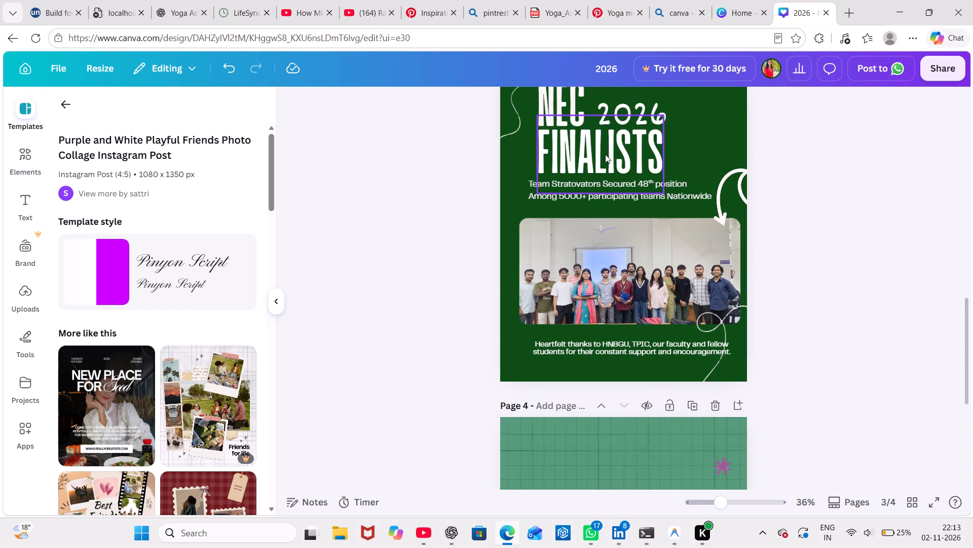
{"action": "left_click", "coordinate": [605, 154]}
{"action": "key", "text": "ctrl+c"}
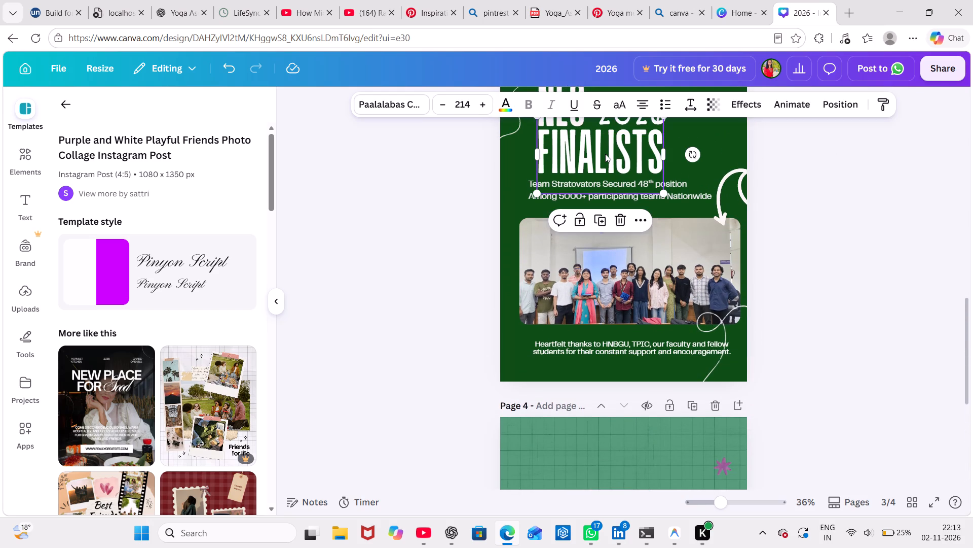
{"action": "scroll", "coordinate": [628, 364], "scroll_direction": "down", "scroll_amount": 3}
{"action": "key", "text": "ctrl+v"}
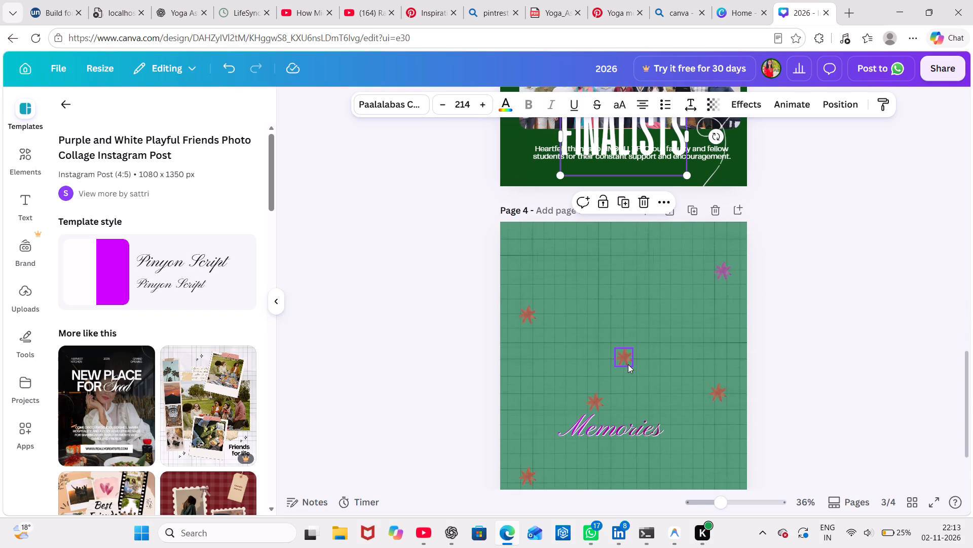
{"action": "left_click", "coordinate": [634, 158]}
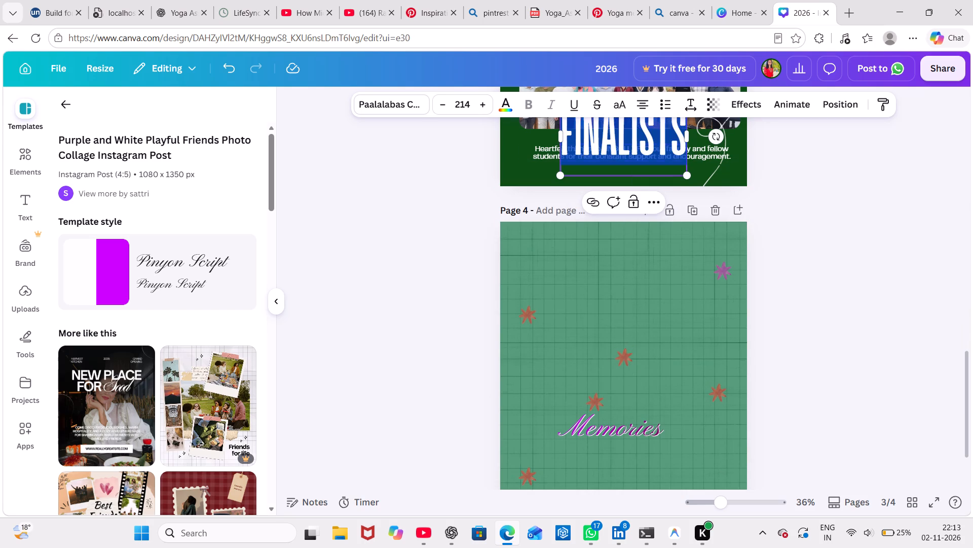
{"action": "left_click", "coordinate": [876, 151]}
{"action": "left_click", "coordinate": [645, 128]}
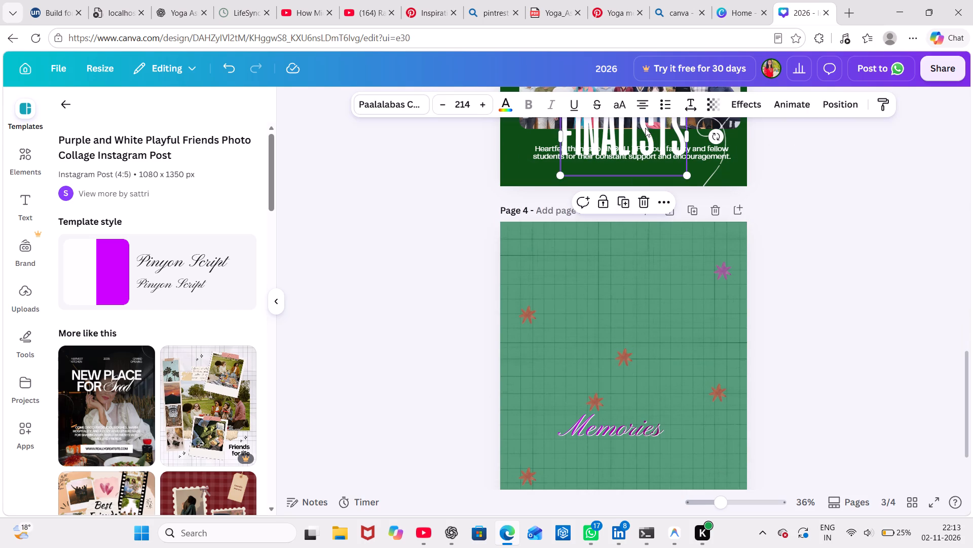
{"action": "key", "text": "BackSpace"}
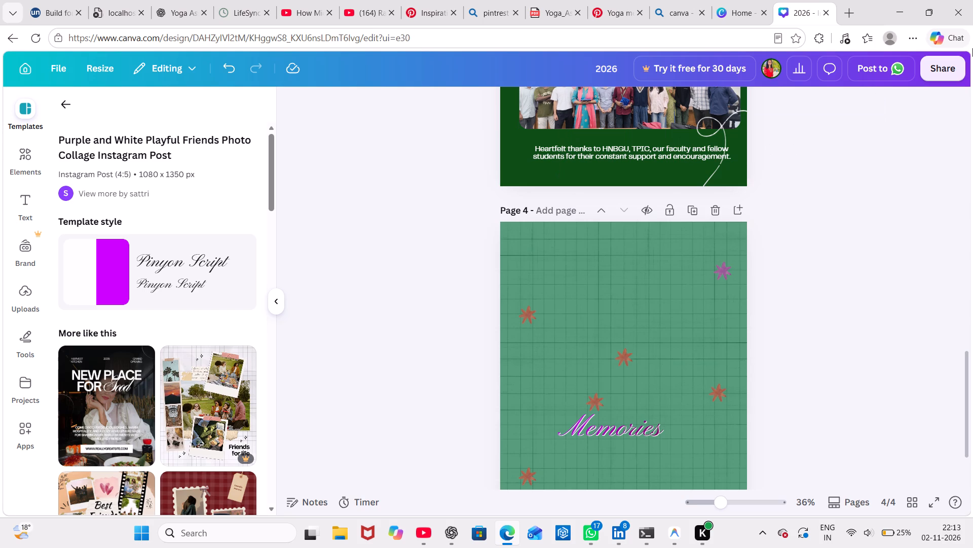
Copy the "FINALISTS" heading from page 3 onto page 4 and place it in the upper part, above the centre stars.
{"action": "scroll", "coordinate": [972, 48], "scroll_direction": "up", "scroll_amount": 2}
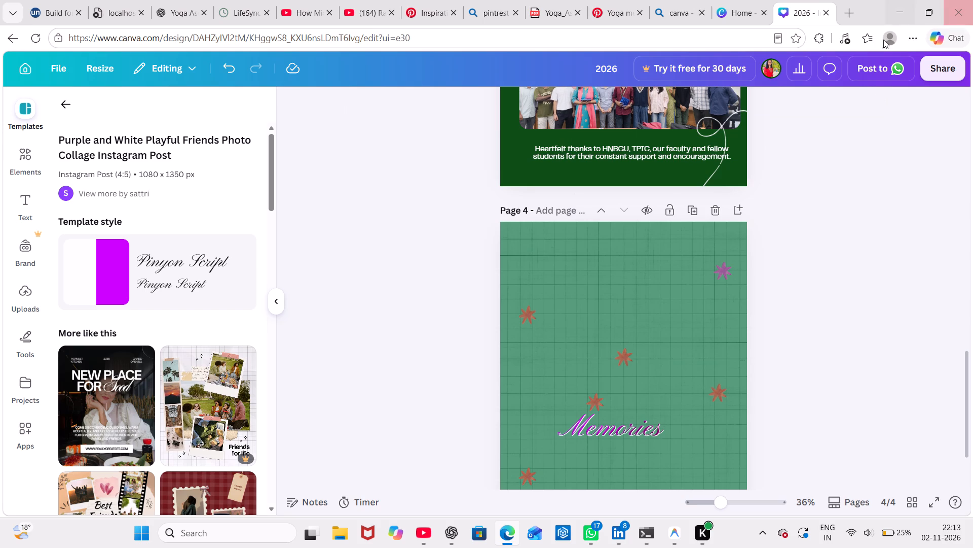
{"action": "scroll", "coordinate": [854, 156], "scroll_direction": "up", "scroll_amount": 3}
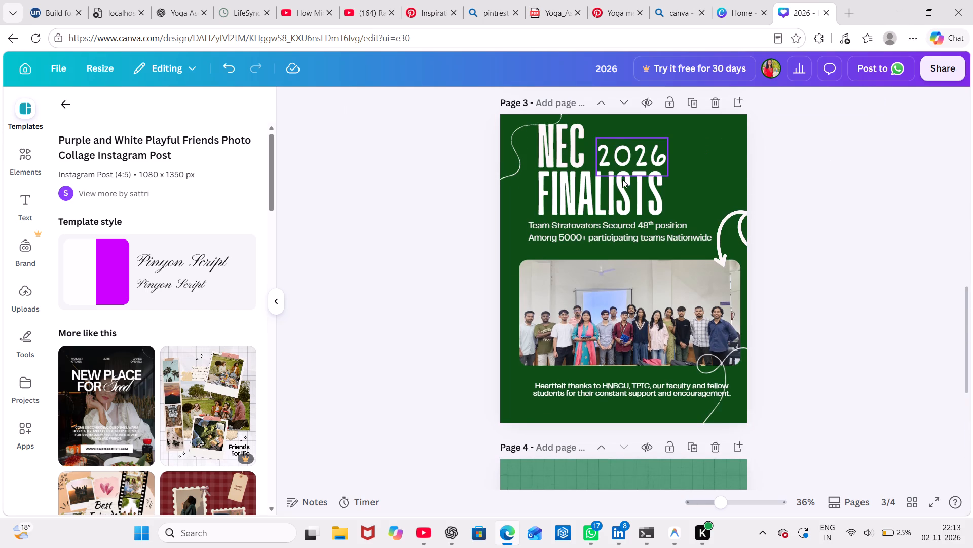
{"action": "left_click", "coordinate": [622, 182]}
{"action": "left_click", "coordinate": [559, 200]}
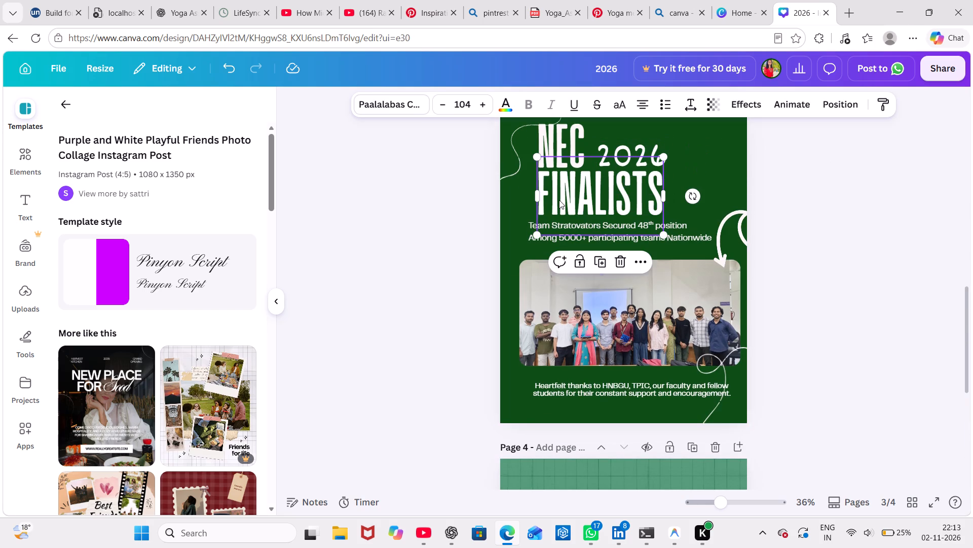
{"action": "key", "text": "ctrl+c"}
{"action": "scroll", "coordinate": [559, 200], "scroll_direction": "down", "scroll_amount": 4}
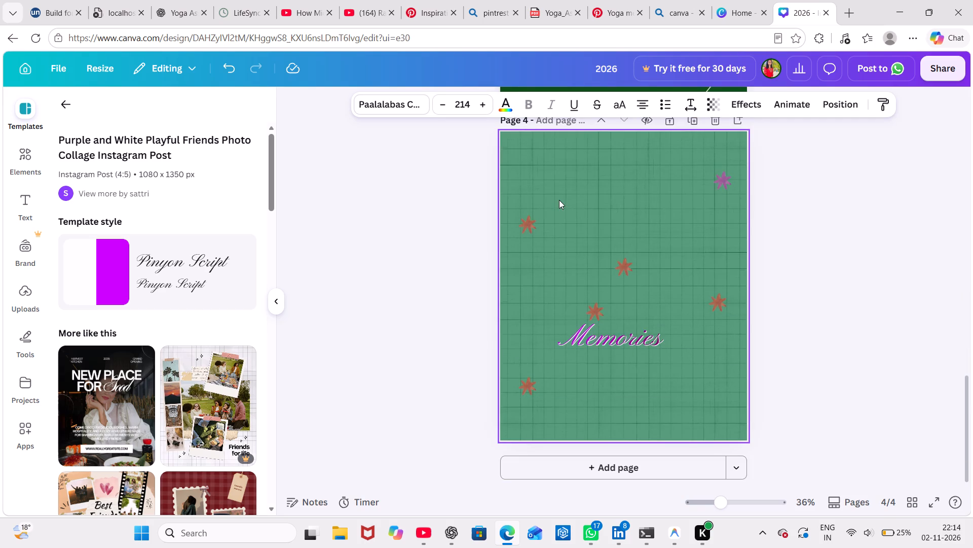
{"action": "left_click", "coordinate": [710, 251]}
{"action": "key", "text": "ctrl+v"}
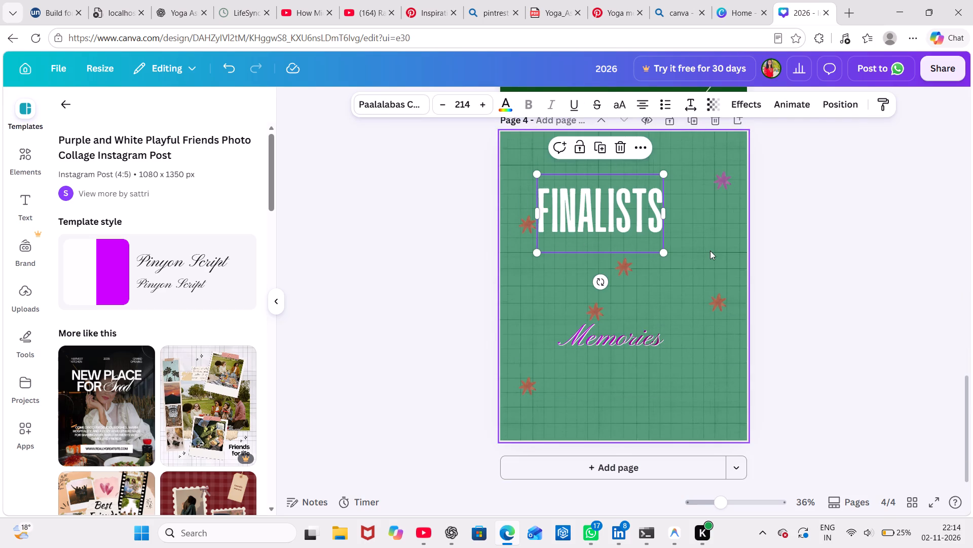
{"action": "left_click_drag", "start_coordinate": [616, 215], "coordinate": [622, 204]}
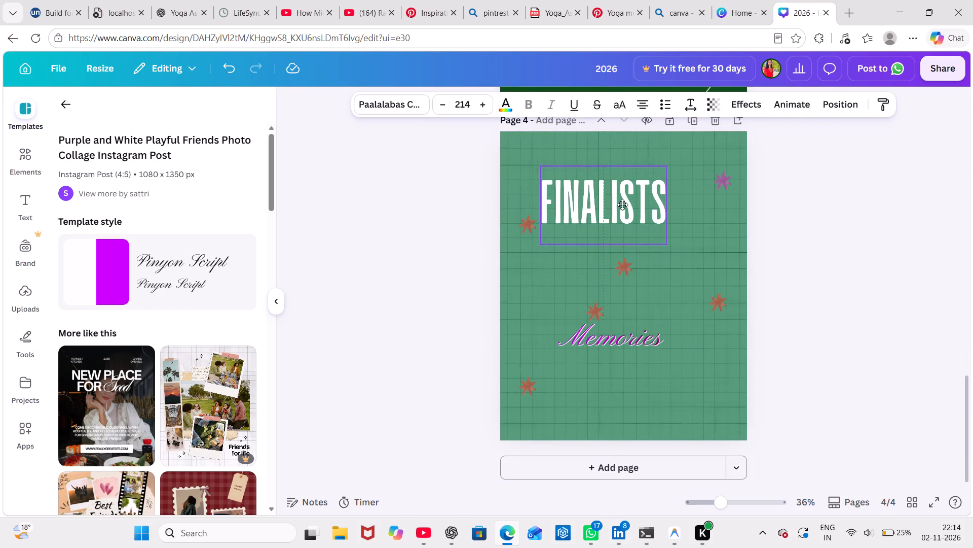
{"action": "left_click_drag", "start_coordinate": [622, 204], "coordinate": [617, 199]}
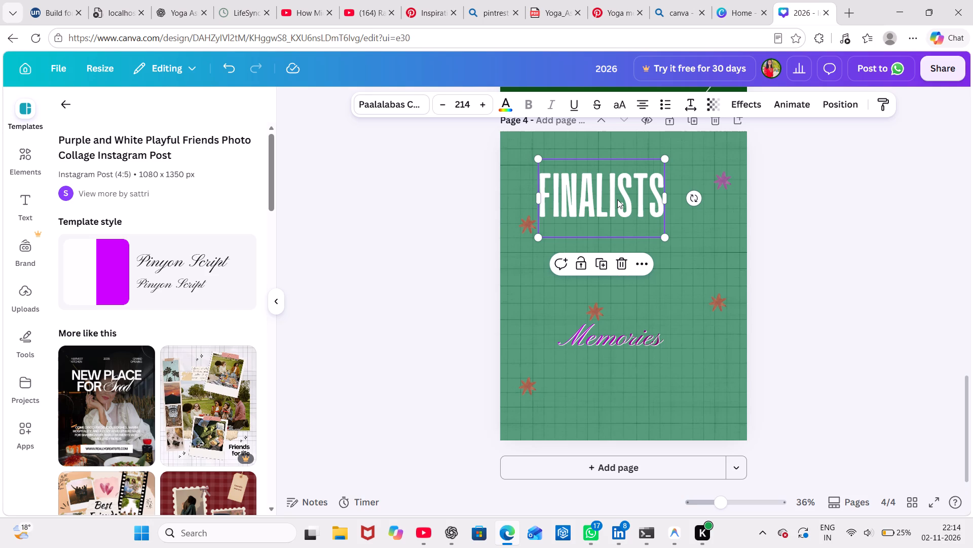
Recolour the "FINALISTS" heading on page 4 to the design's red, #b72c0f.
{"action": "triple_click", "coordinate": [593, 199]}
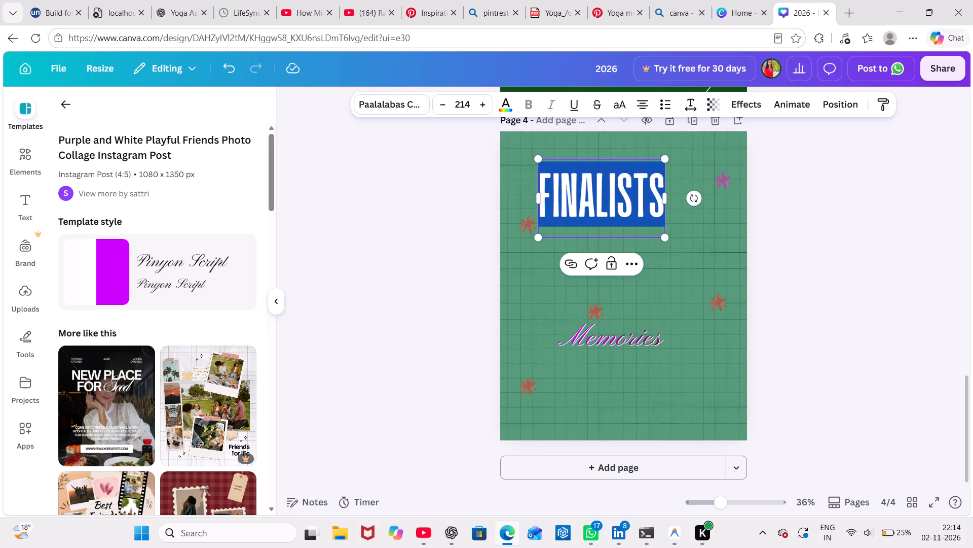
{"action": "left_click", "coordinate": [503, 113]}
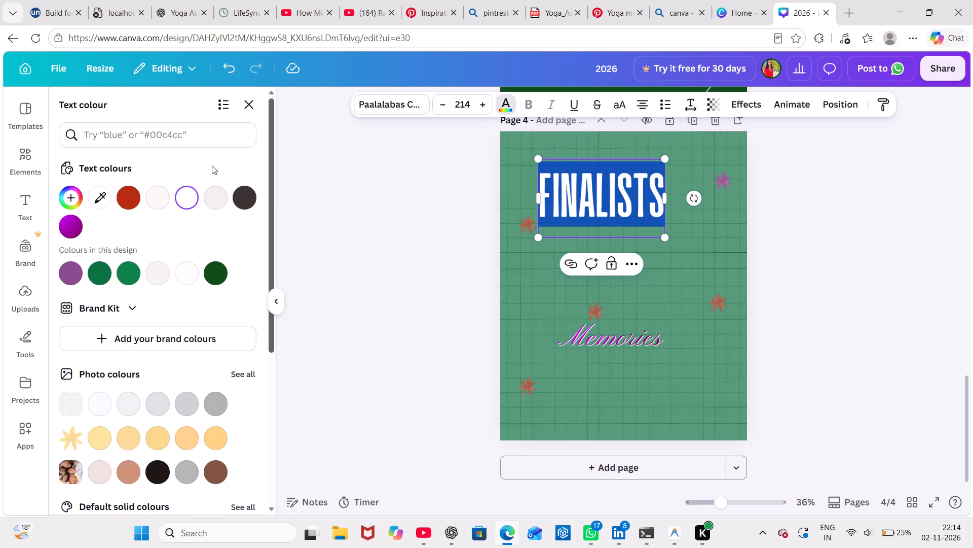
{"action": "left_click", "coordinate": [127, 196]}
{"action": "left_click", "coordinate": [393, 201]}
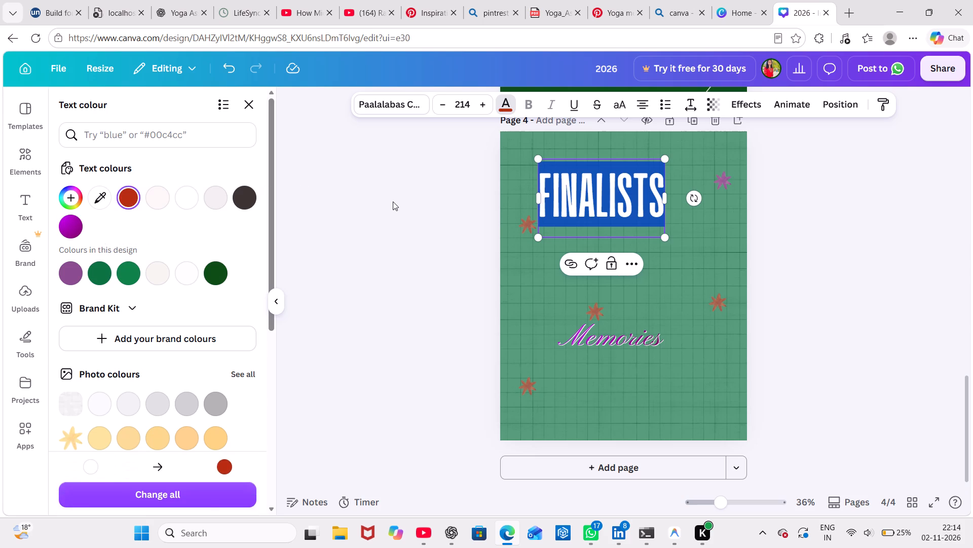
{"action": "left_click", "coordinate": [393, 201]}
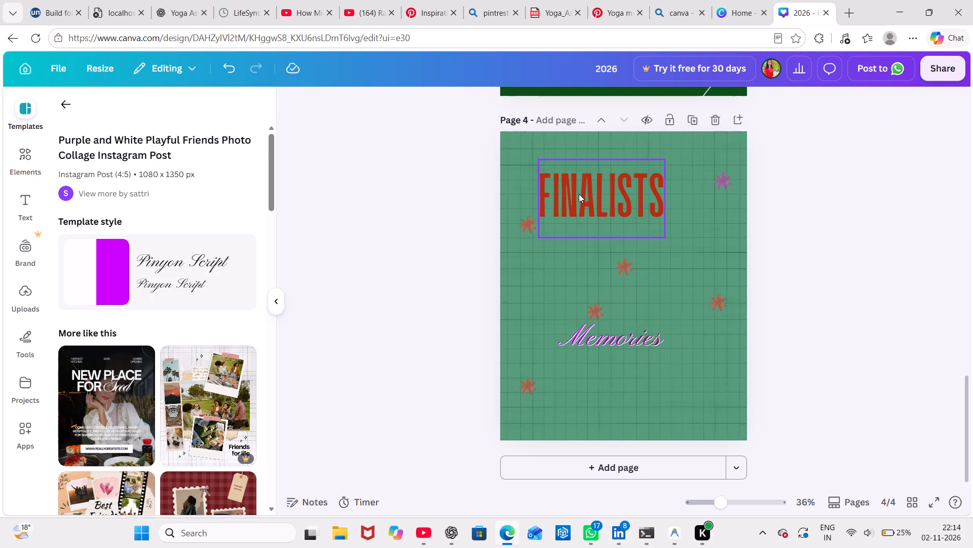
Move the "FINALISTS" heading up to the top edge of page 4, slightly further left.
{"action": "left_click_drag", "start_coordinate": [579, 194], "coordinate": [572, 171]}
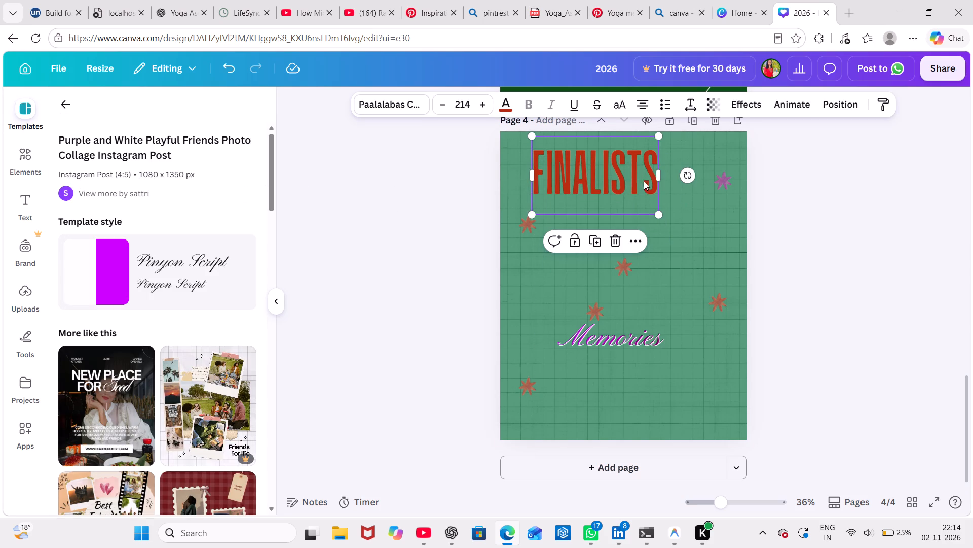
Recolour the "FINALISTS" heading on page 4 to a bright yellow-green, #D4FF5A.
{"action": "left_click", "coordinate": [510, 107]}
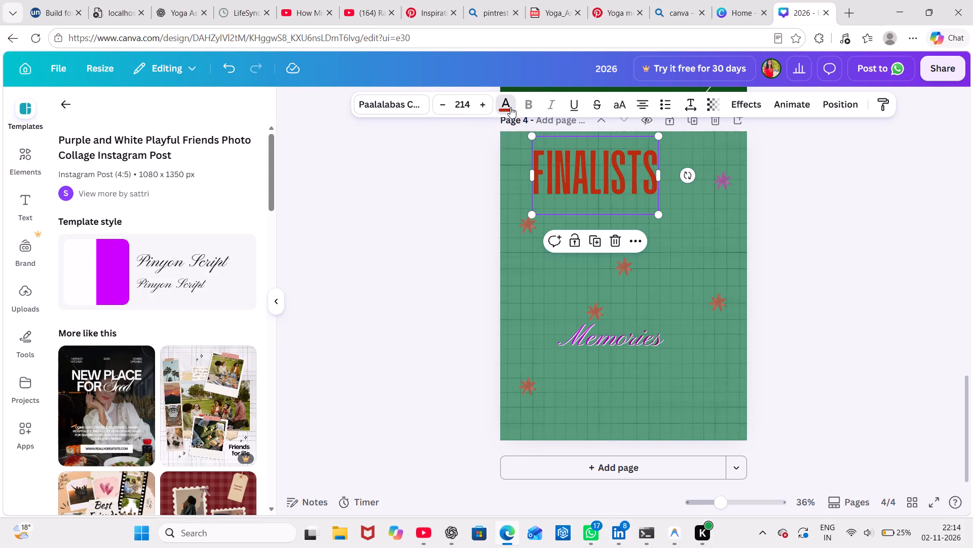
{"action": "left_click", "coordinate": [68, 191]}
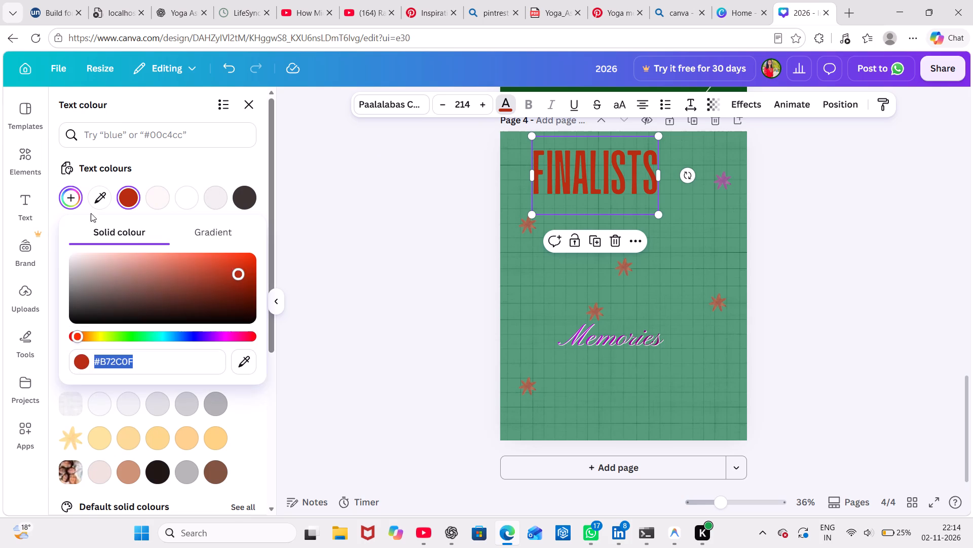
{"action": "left_click", "coordinate": [126, 284]}
{"action": "left_click", "coordinate": [182, 294]}
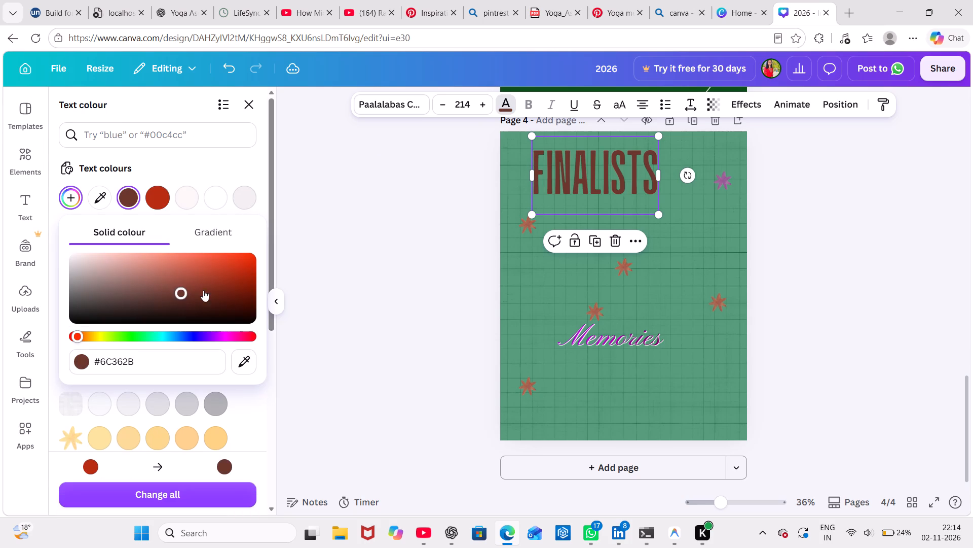
{"action": "left_click", "coordinate": [219, 294]}
{"action": "left_click", "coordinate": [236, 293]}
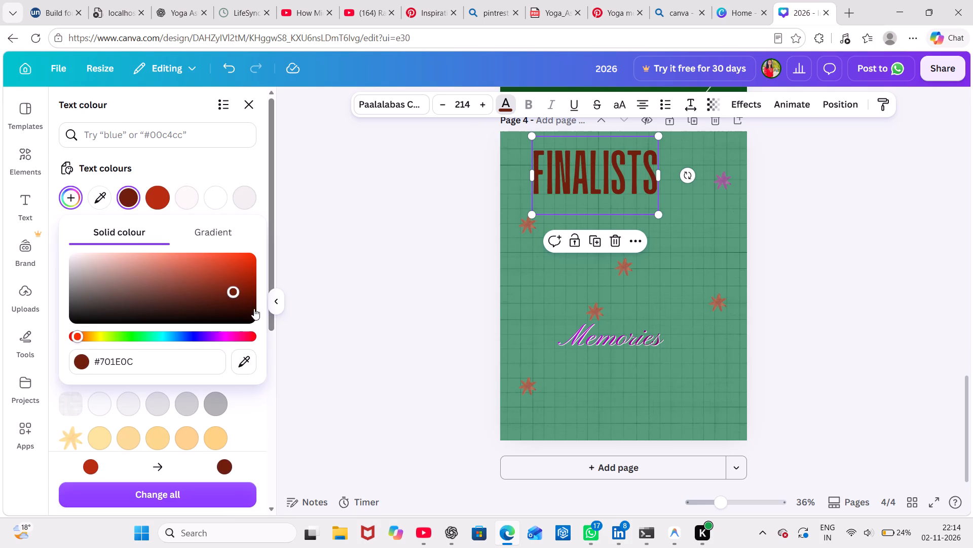
{"action": "left_click", "coordinate": [254, 309]}
{"action": "left_click", "coordinate": [218, 285]}
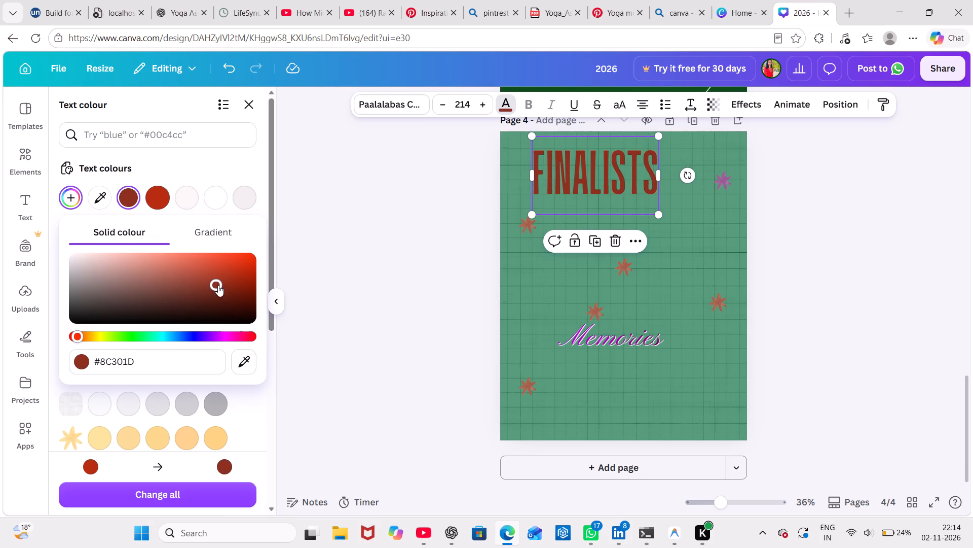
{"action": "left_click_drag", "start_coordinate": [218, 285], "coordinate": [254, 249]}
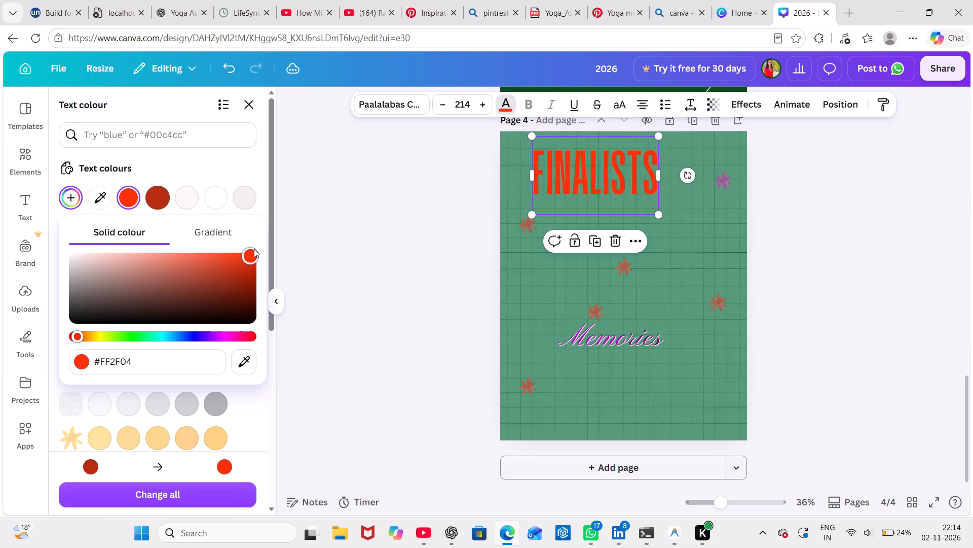
{"action": "left_click_drag", "start_coordinate": [254, 249], "coordinate": [167, 238]}
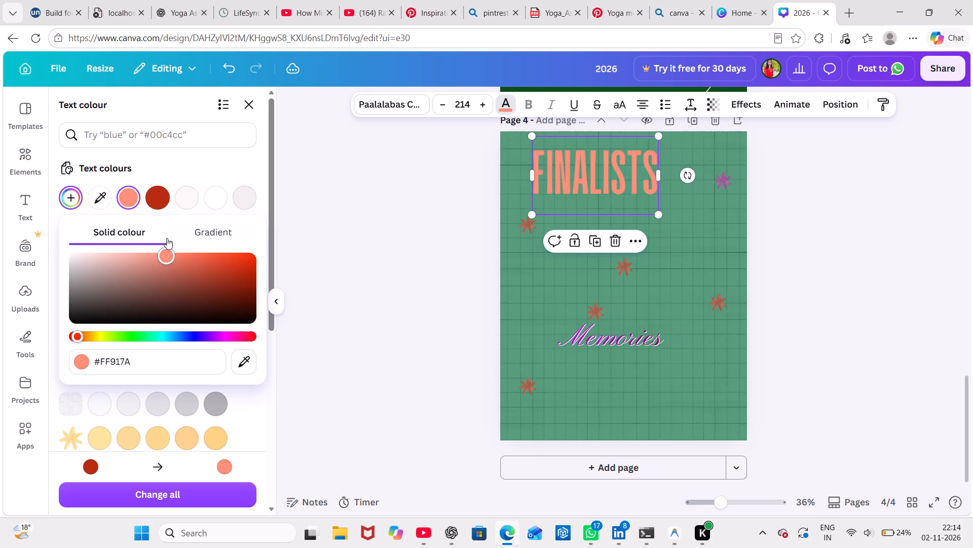
{"action": "left_click_drag", "start_coordinate": [167, 238], "coordinate": [191, 224]}
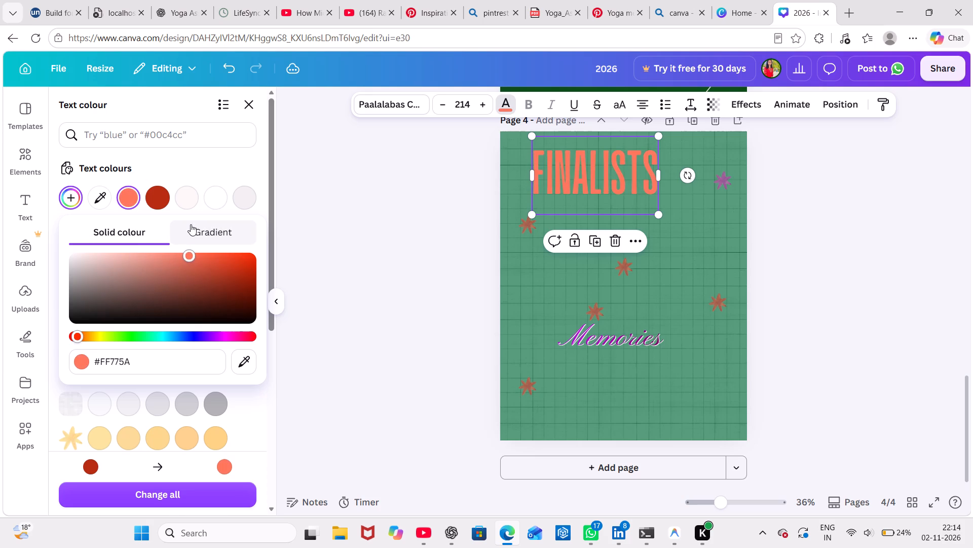
{"action": "left_click", "coordinate": [86, 338]}
{"action": "left_click", "coordinate": [93, 337]}
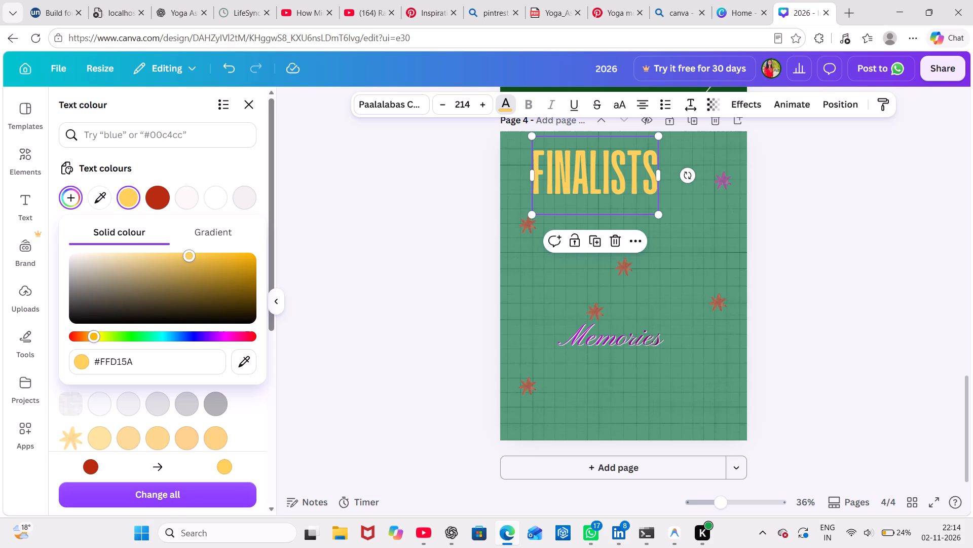
{"action": "left_click", "coordinate": [101, 337]}
{"action": "left_click_drag", "start_coordinate": [101, 337], "coordinate": [88, 333]}
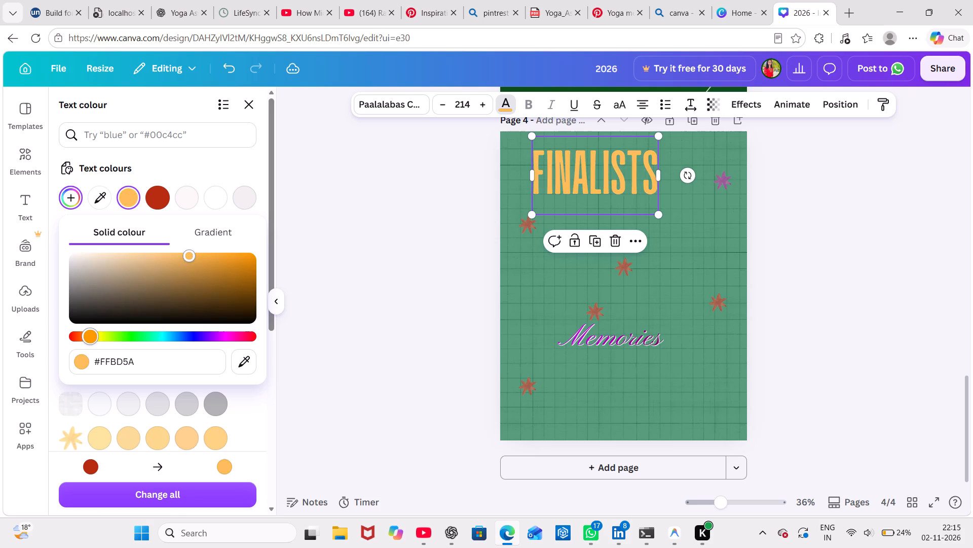
{"action": "left_click_drag", "start_coordinate": [88, 333], "coordinate": [104, 321]}
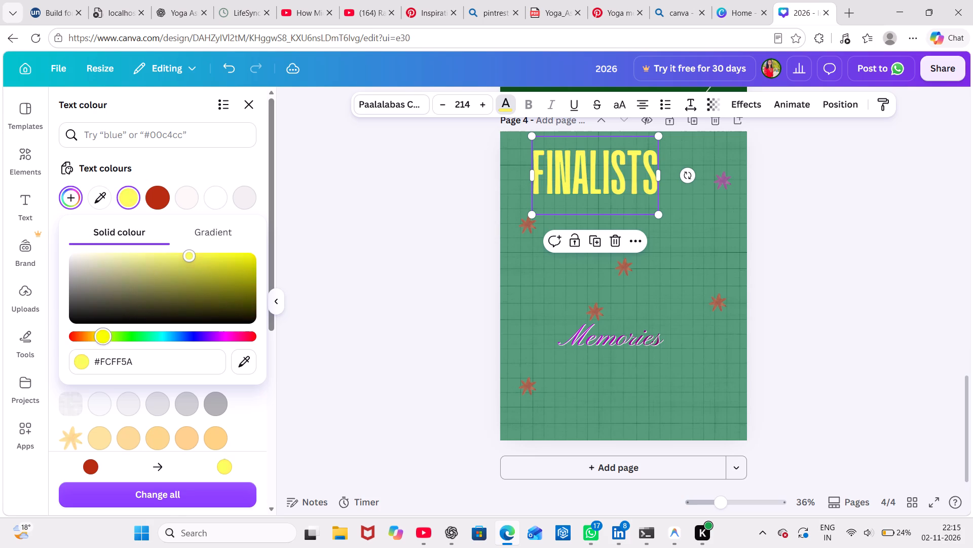
{"action": "left_click_drag", "start_coordinate": [104, 321], "coordinate": [109, 323]}
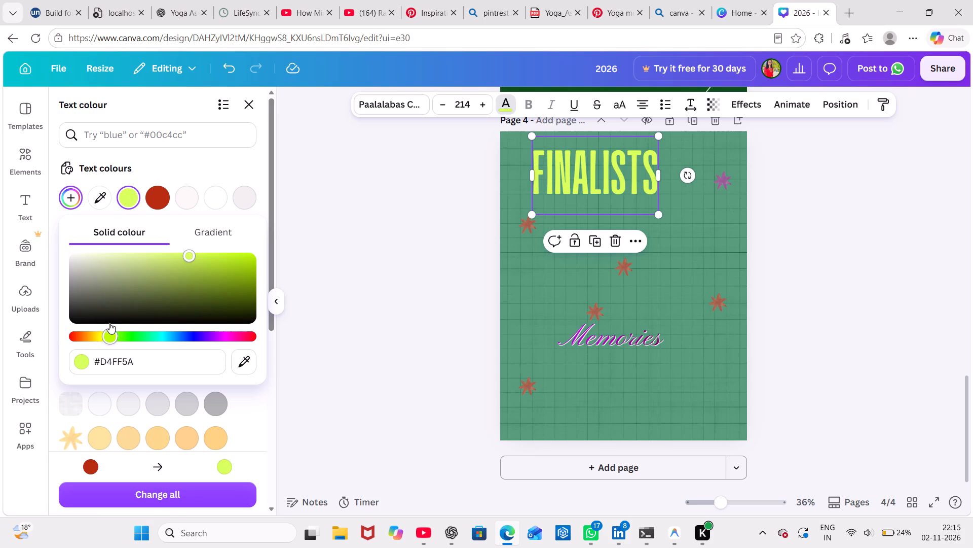
{"action": "left_click", "coordinate": [406, 245]}
{"action": "left_click", "coordinate": [406, 245]}
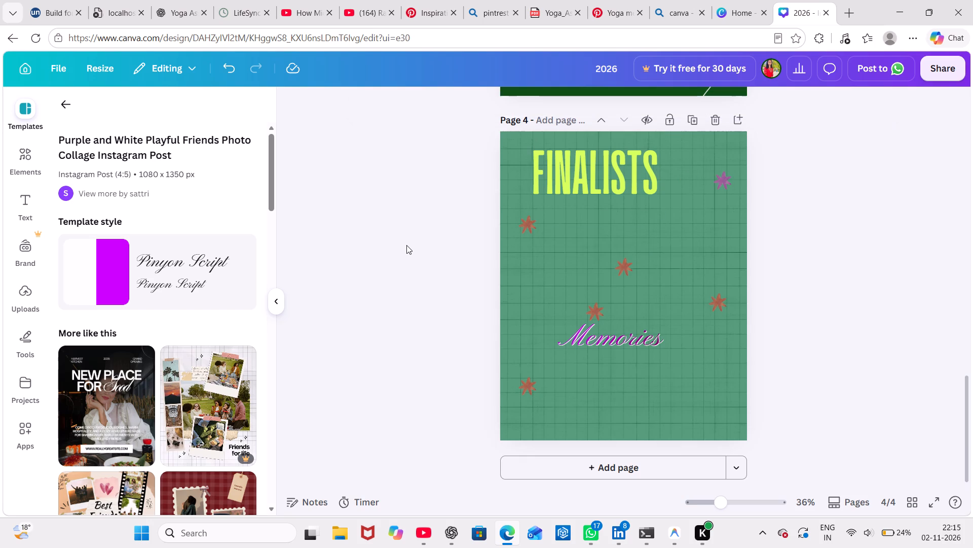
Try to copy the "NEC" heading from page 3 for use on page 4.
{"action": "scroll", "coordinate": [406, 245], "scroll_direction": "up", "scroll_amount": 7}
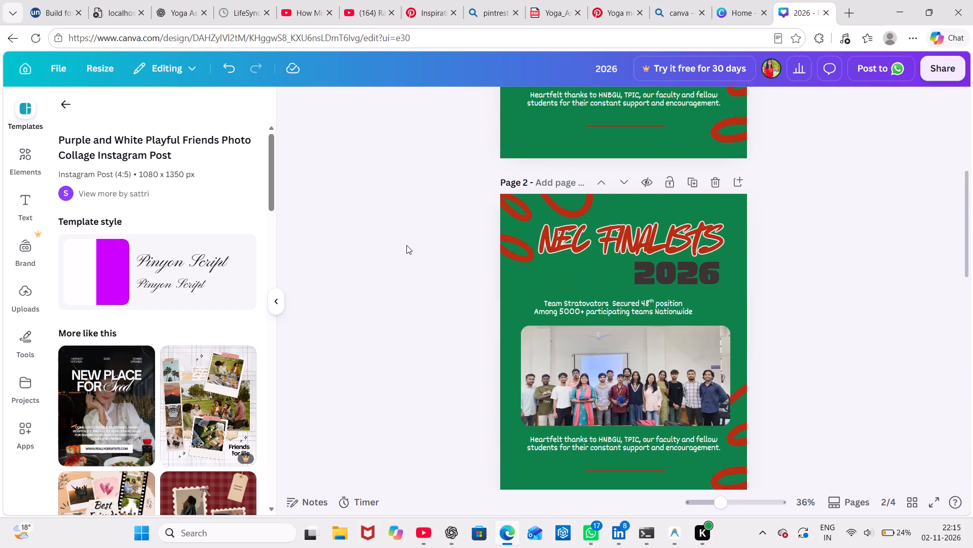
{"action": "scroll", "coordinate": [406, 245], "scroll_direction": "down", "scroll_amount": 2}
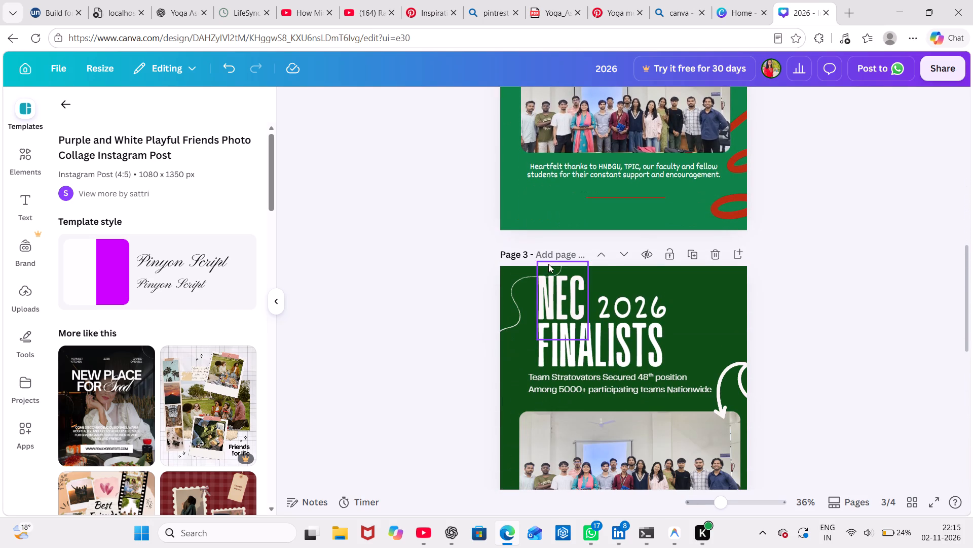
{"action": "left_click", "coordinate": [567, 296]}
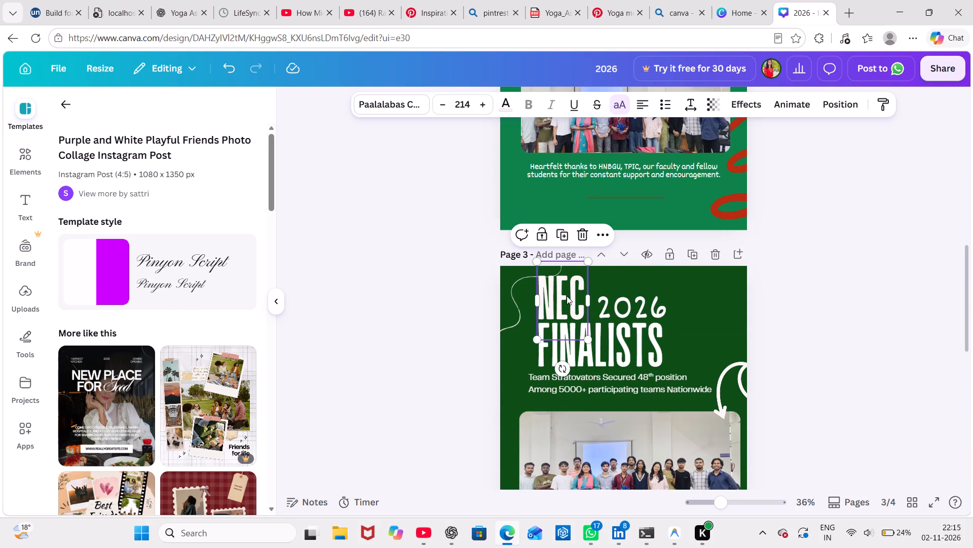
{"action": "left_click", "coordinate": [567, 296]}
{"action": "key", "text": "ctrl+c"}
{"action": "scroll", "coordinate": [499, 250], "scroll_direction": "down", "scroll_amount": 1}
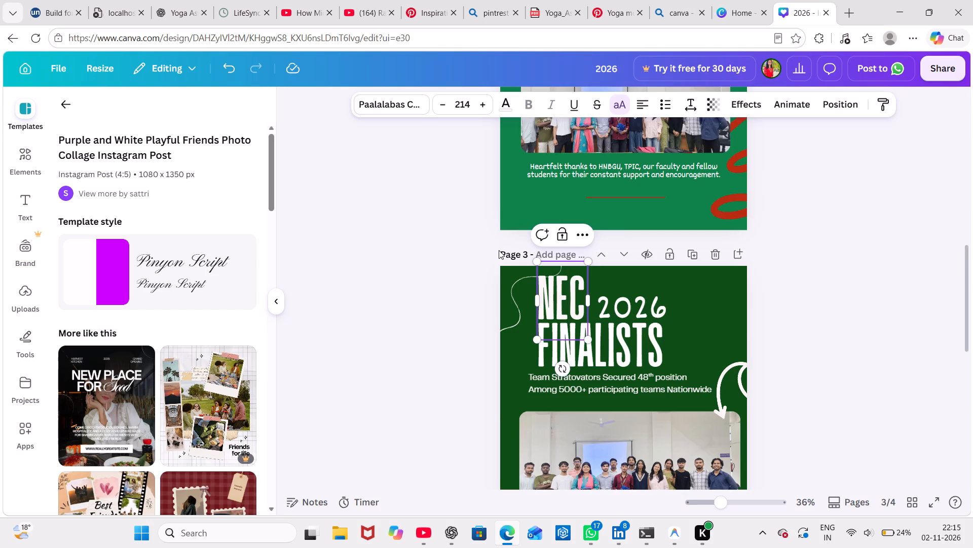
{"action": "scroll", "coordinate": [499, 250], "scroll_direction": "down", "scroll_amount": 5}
Move the "FINALISTS" heading on page 4 right and slightly down, leaving room for a word before it.
{"action": "left_click_drag", "start_coordinate": [610, 158], "coordinate": [637, 160]}
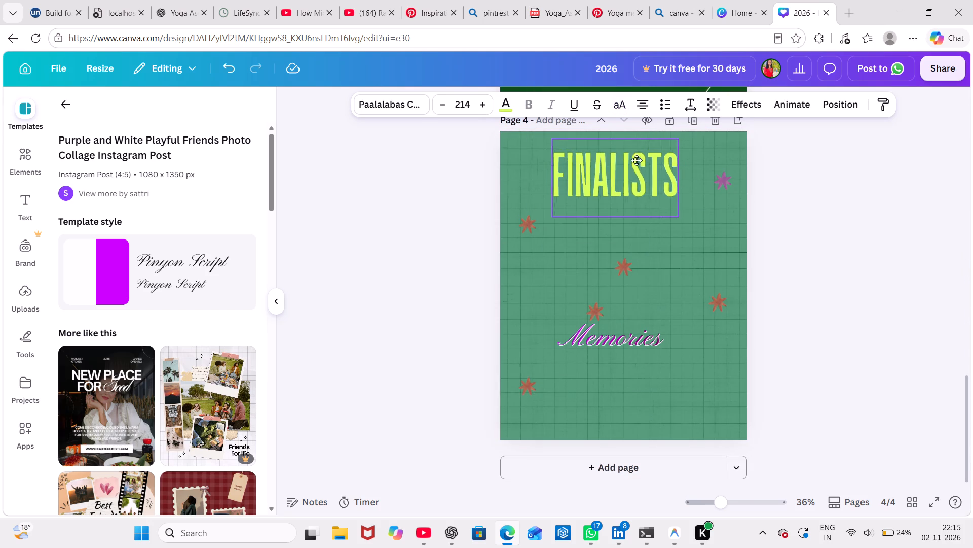
{"action": "left_click_drag", "start_coordinate": [637, 160], "coordinate": [670, 174]}
Copy the "NEC" heading from page 3 onto page 4 and place it just before "FINALISTS", aligned on the same line.
{"action": "key", "text": "ctrl+v"}
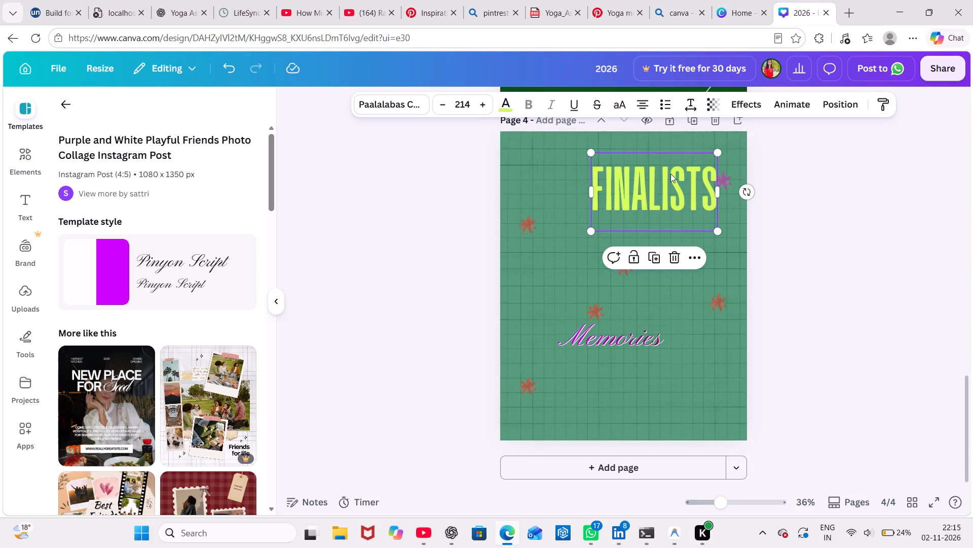
{"action": "scroll", "coordinate": [549, 224], "scroll_direction": "up", "scroll_amount": 1}
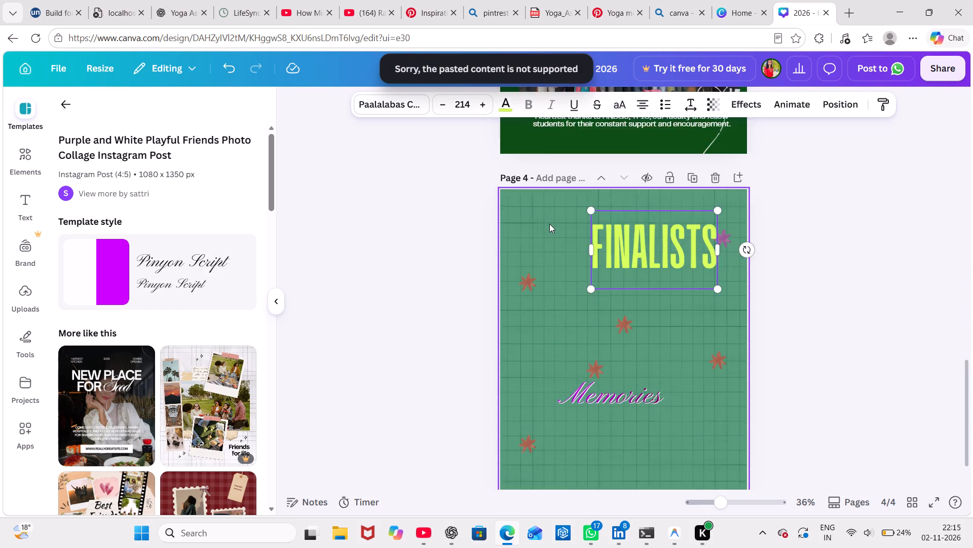
{"action": "scroll", "coordinate": [549, 224], "scroll_direction": "up", "scroll_amount": 3}
{"action": "left_click", "coordinate": [546, 197]}
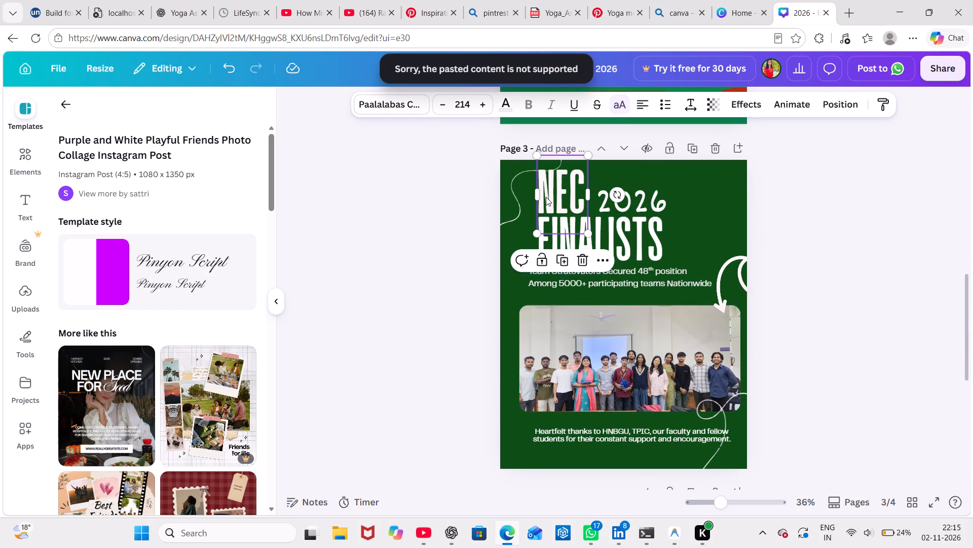
{"action": "key", "text": "ctrl+c"}
{"action": "scroll", "coordinate": [546, 197], "scroll_direction": "down", "scroll_amount": 5}
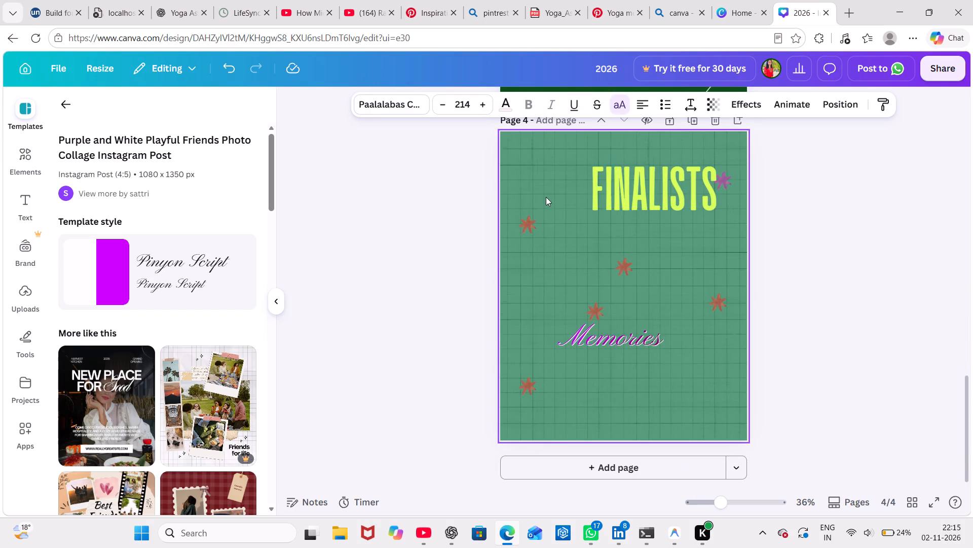
{"action": "left_click", "coordinate": [563, 278]}
{"action": "key", "text": "ctrl+v"}
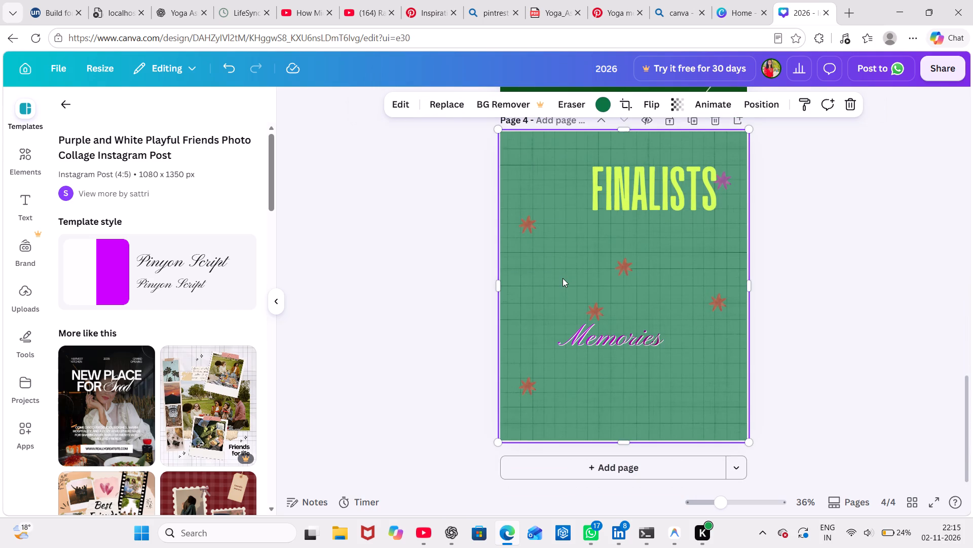
{"action": "left_click_drag", "start_coordinate": [556, 149], "coordinate": [559, 176]}
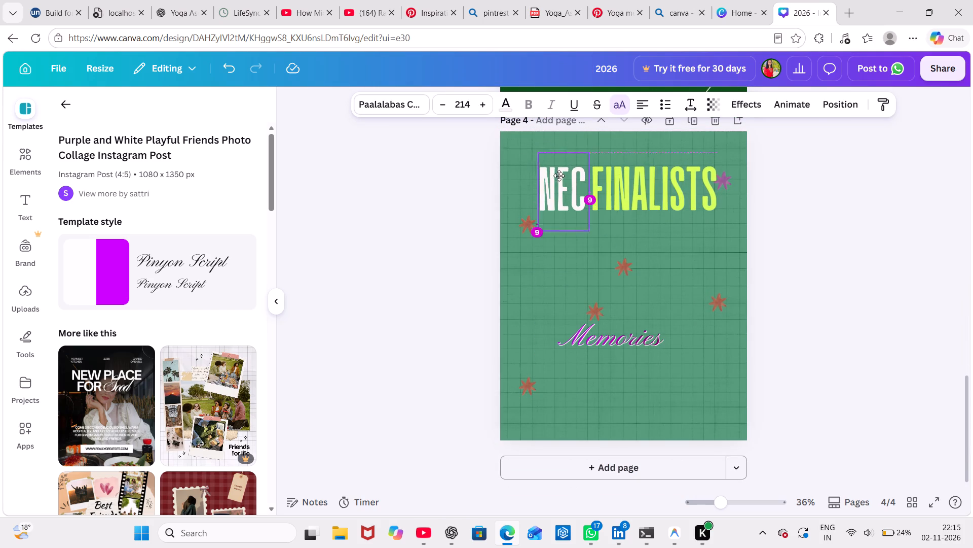
{"action": "left_click_drag", "start_coordinate": [559, 176], "coordinate": [558, 178]}
Recolour the "NEC" heading on page 4 to the same yellow-green as "FINALISTS", #d4ff5a.
{"action": "left_click", "coordinate": [558, 178]}
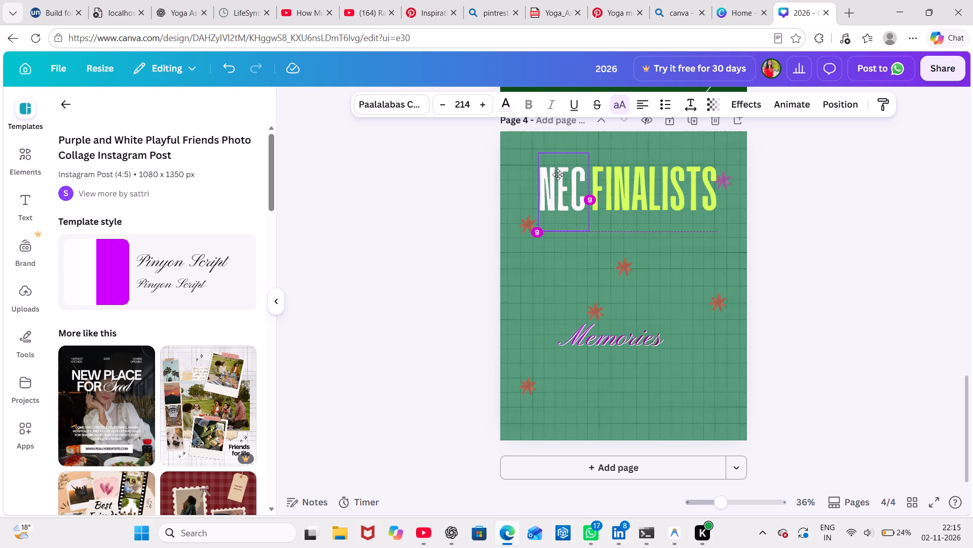
{"action": "left_click", "coordinate": [508, 104]}
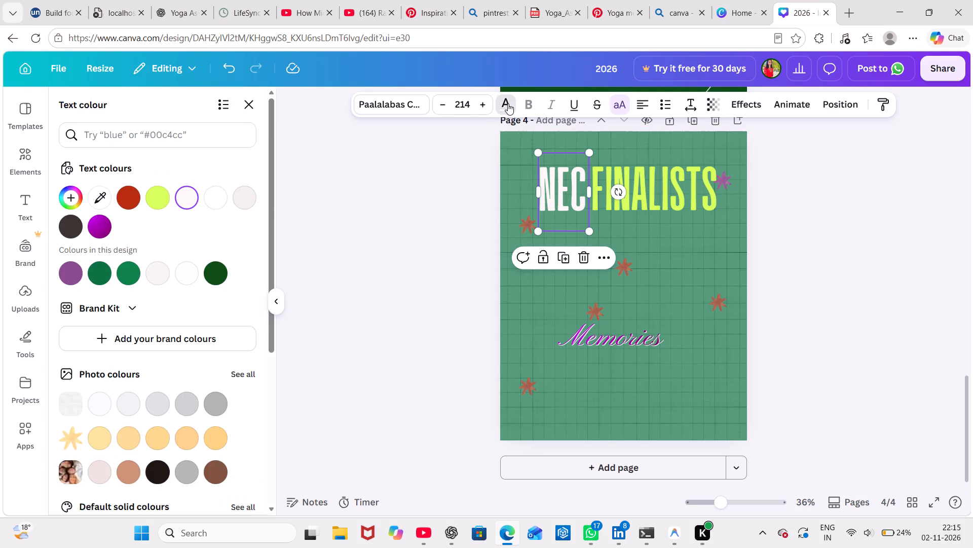
{"action": "left_click", "coordinate": [163, 195]}
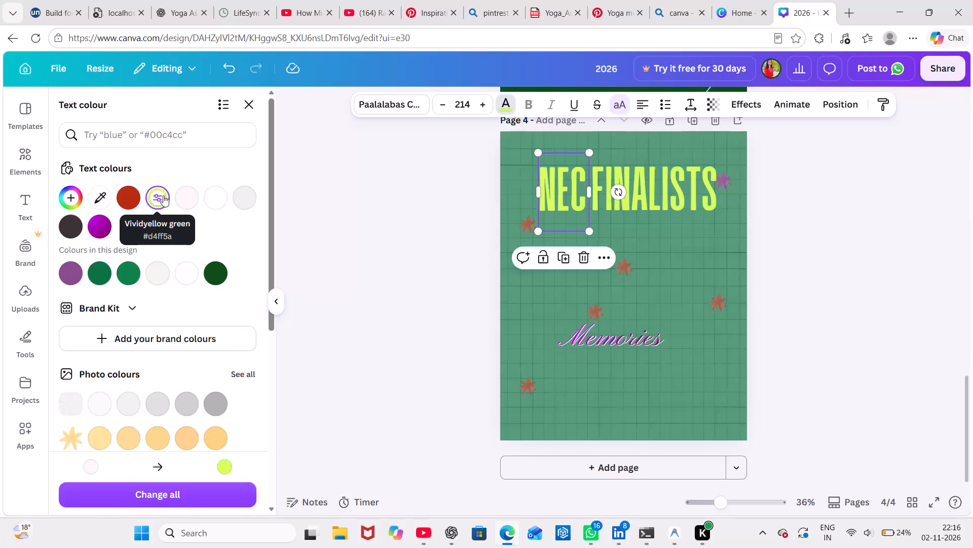
{"action": "left_click", "coordinate": [163, 195]}
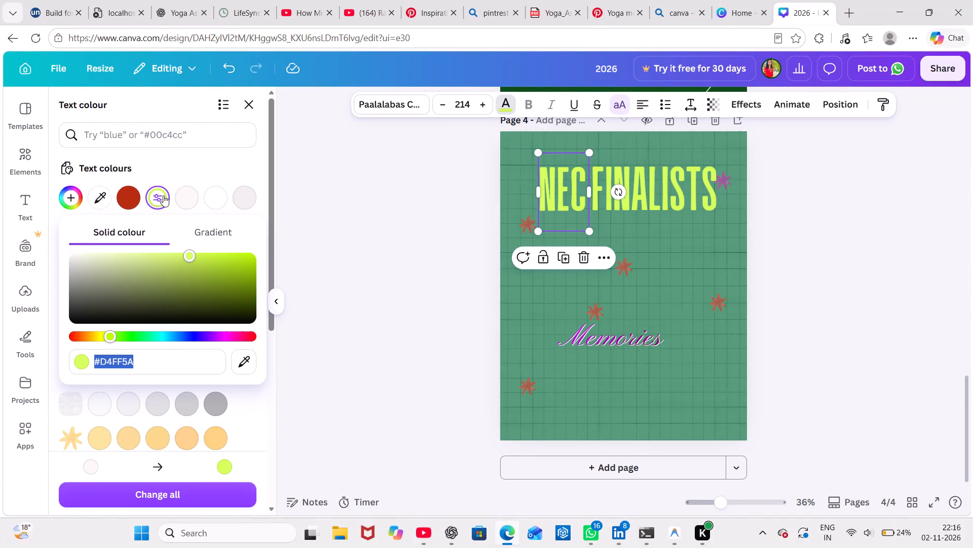
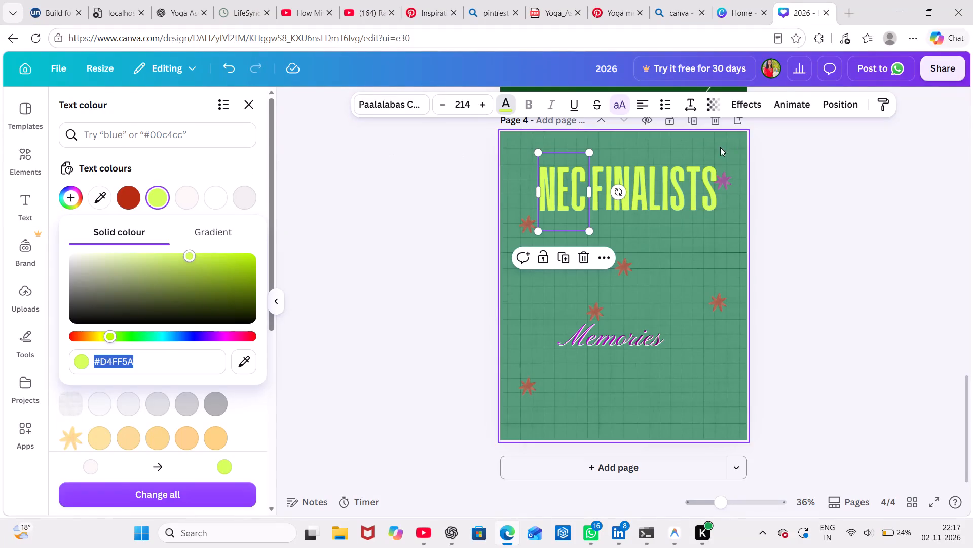
Recolour the purple star beside "FINALISTS" on page 4 to the same red as the other stars.
{"action": "left_click", "coordinate": [812, 157]}
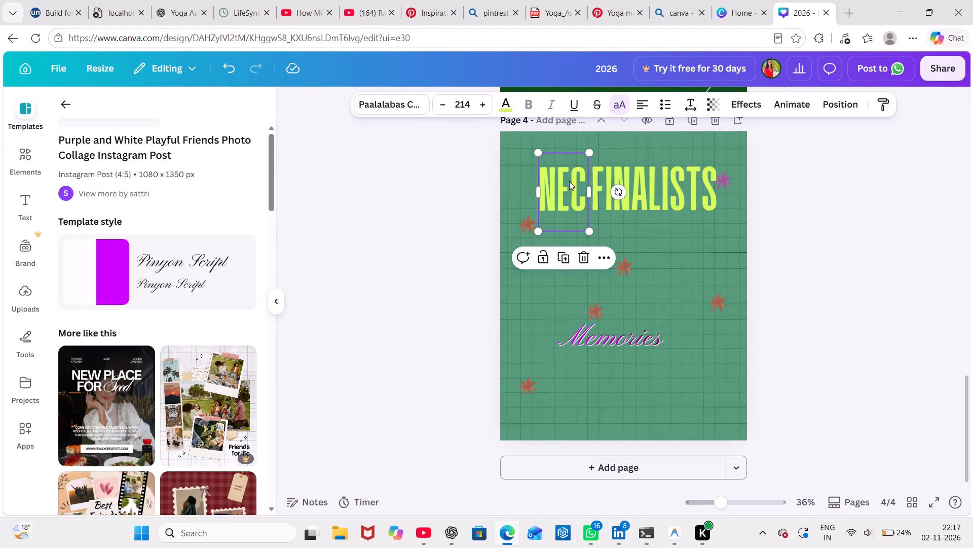
{"action": "left_click", "coordinate": [920, 163]}
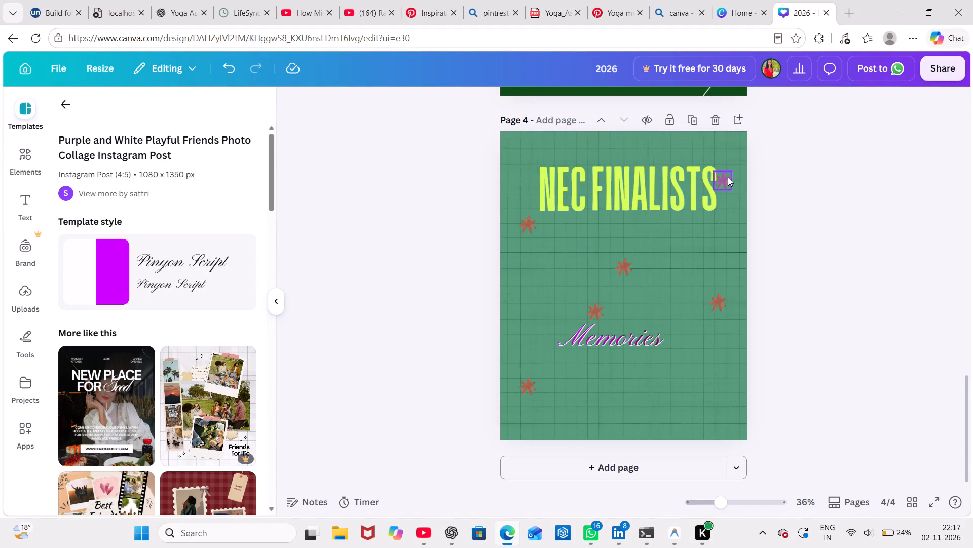
{"action": "left_click", "coordinate": [728, 177]}
{"action": "left_click", "coordinate": [601, 101]}
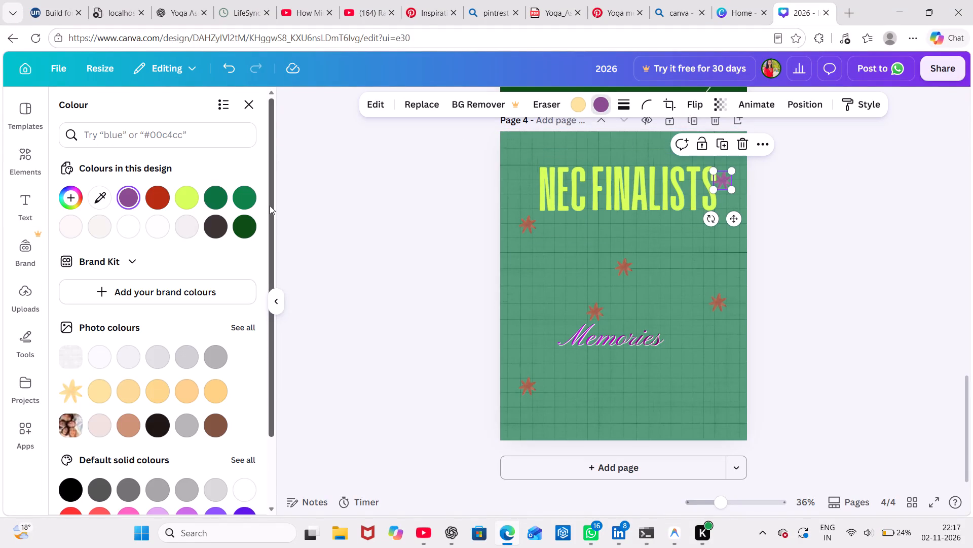
{"action": "left_click", "coordinate": [157, 196]}
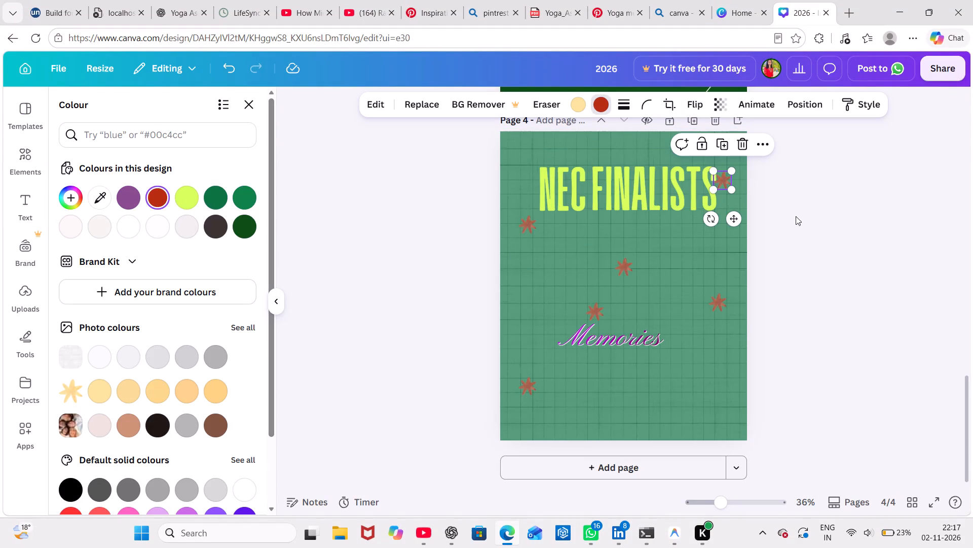
{"action": "left_click", "coordinate": [796, 216]}
Reposition the "NEC" and "FINALISTS" headings on page 4 with a slightly wider word gap, aligned on one line.
{"action": "left_click_drag", "start_coordinate": [559, 192], "coordinate": [553, 188]}
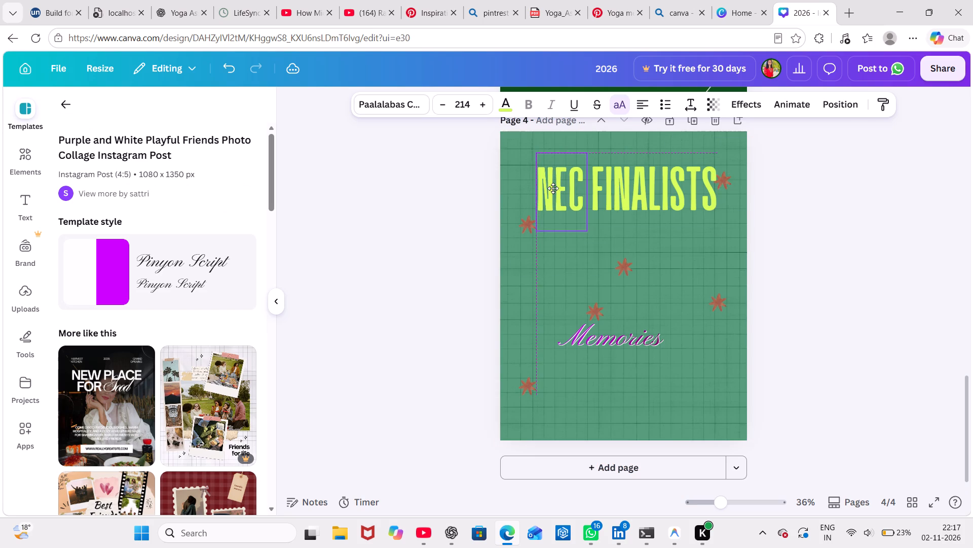
{"action": "left_click_drag", "start_coordinate": [553, 188], "coordinate": [551, 193]}
{"action": "left_click", "coordinate": [675, 187]}
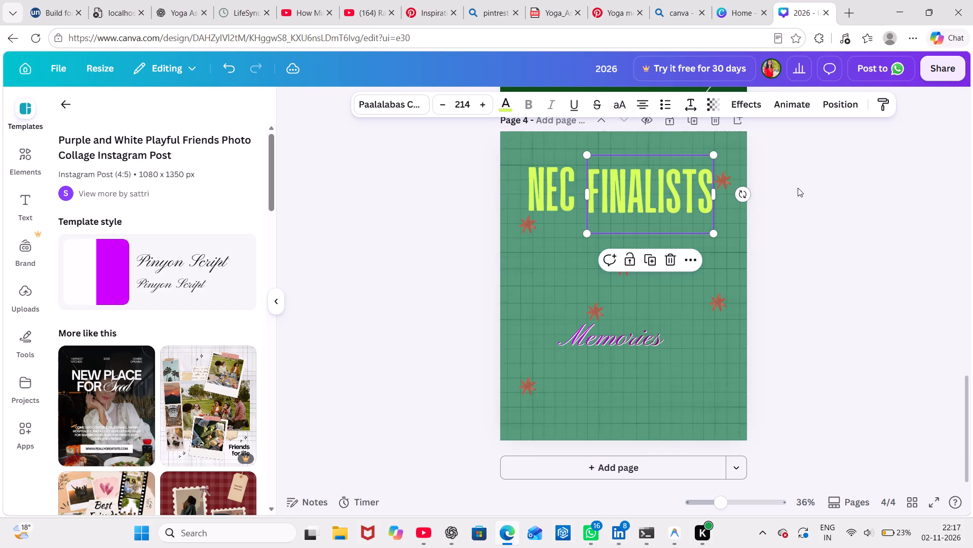
{"action": "left_click", "coordinate": [842, 187]}
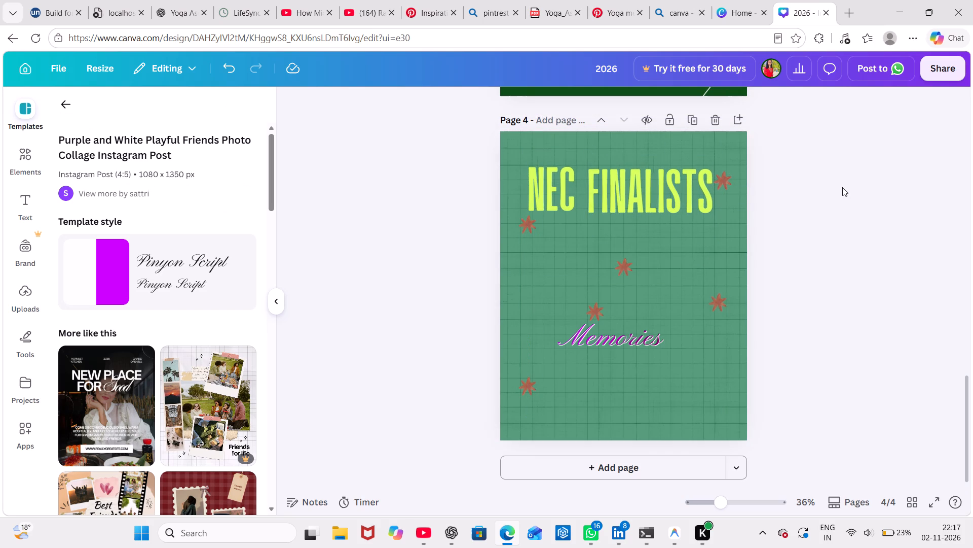
{"action": "left_click_drag", "start_coordinate": [684, 190], "coordinate": [690, 193]}
{"action": "left_click_drag", "start_coordinate": [548, 186], "coordinate": [554, 186]}
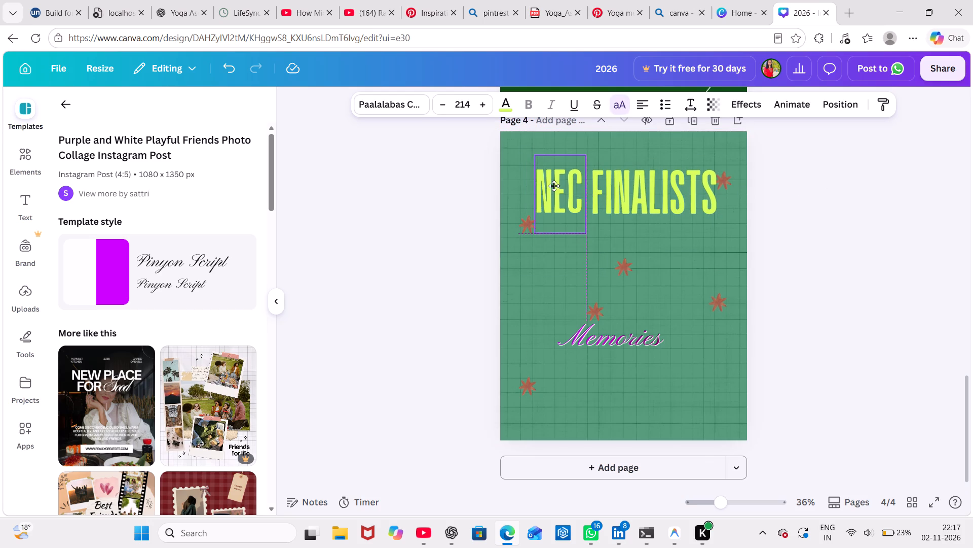
{"action": "left_click_drag", "start_coordinate": [554, 186], "coordinate": [556, 186]}
{"action": "left_click", "coordinate": [877, 184]}
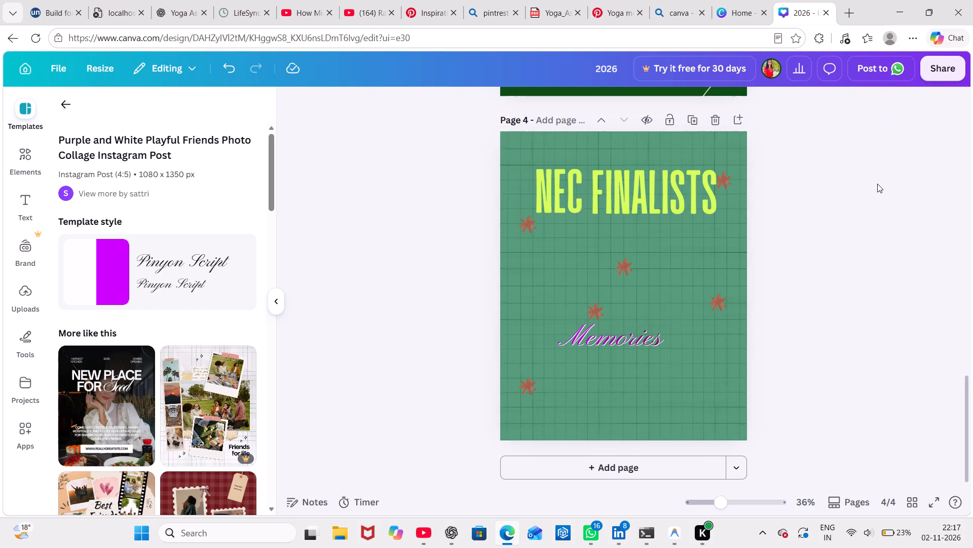
Copy the "NEC" heading from page 3 onto page 4 and place it below the "NEC FINALISTS" line.
{"action": "scroll", "coordinate": [877, 184], "scroll_direction": "up", "scroll_amount": 4}
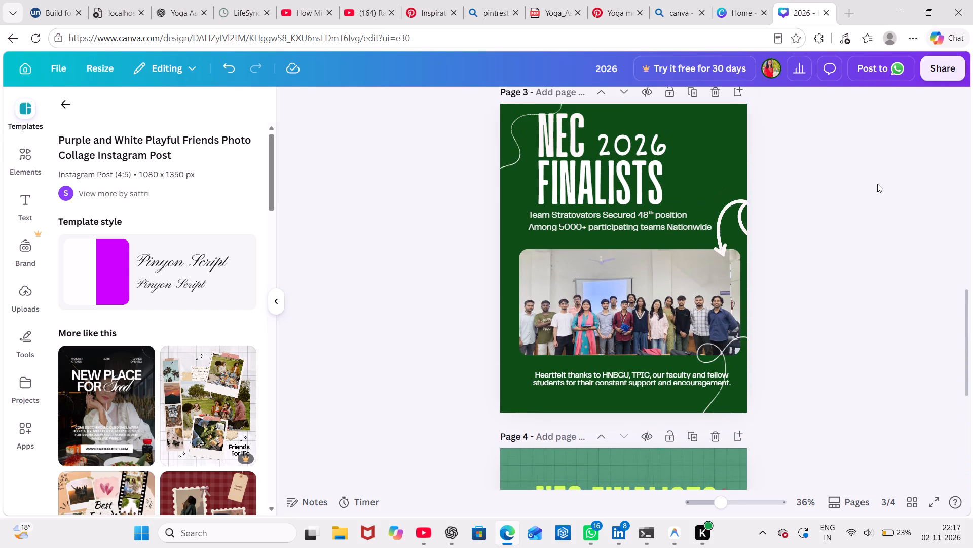
{"action": "scroll", "coordinate": [877, 184], "scroll_direction": "up", "scroll_amount": 1}
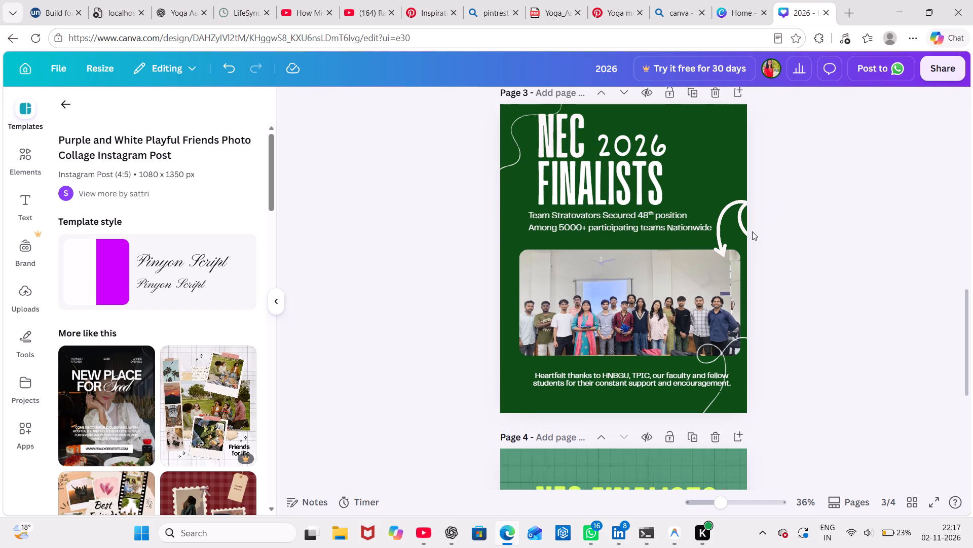
{"action": "left_click", "coordinate": [569, 140]}
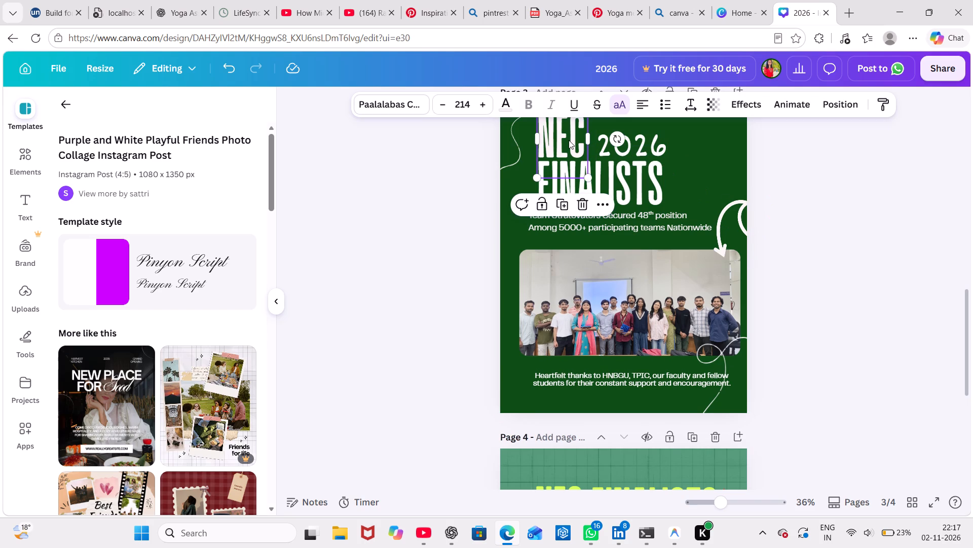
{"action": "key", "text": "ctrl+c"}
{"action": "left_click", "coordinate": [972, 192]}
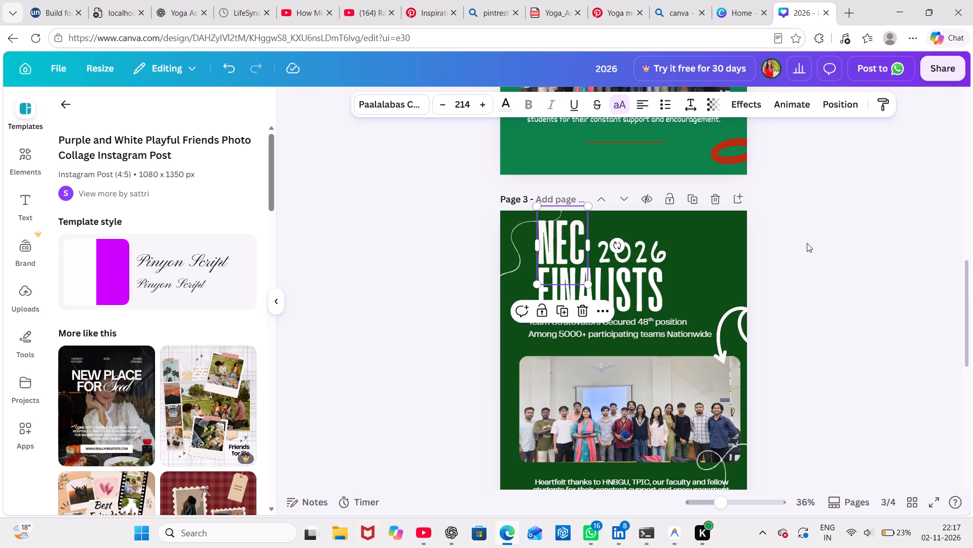
{"action": "scroll", "coordinate": [807, 243], "scroll_direction": "down", "scroll_amount": 4}
{"action": "left_click", "coordinate": [685, 327]}
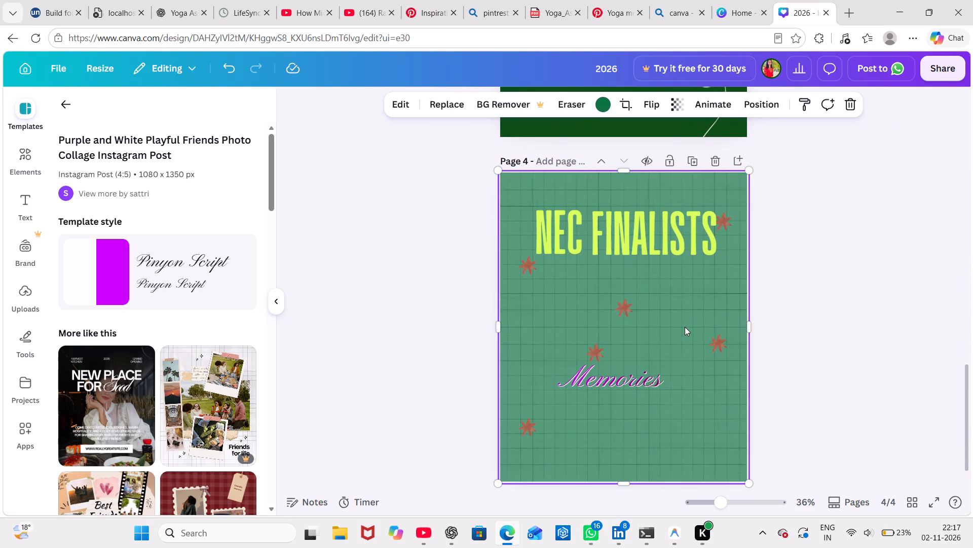
{"action": "key", "text": "ctrl+v"}
{"action": "left_click_drag", "start_coordinate": [562, 194], "coordinate": [596, 246]}
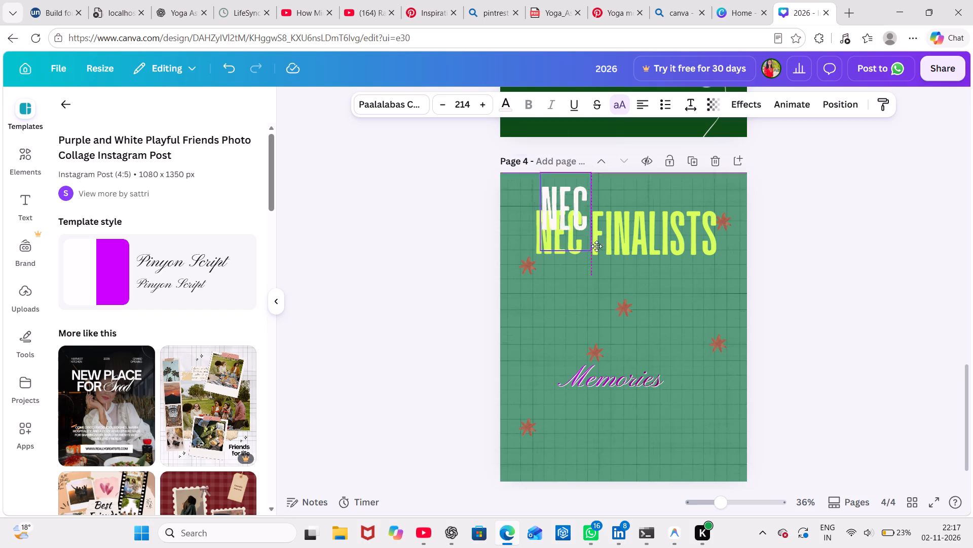
{"action": "left_click_drag", "start_coordinate": [596, 246], "coordinate": [611, 279]}
Replace the copied heading's text with "2026" and widen its text box so the year fits on one line.
{"action": "left_click", "coordinate": [623, 287]}
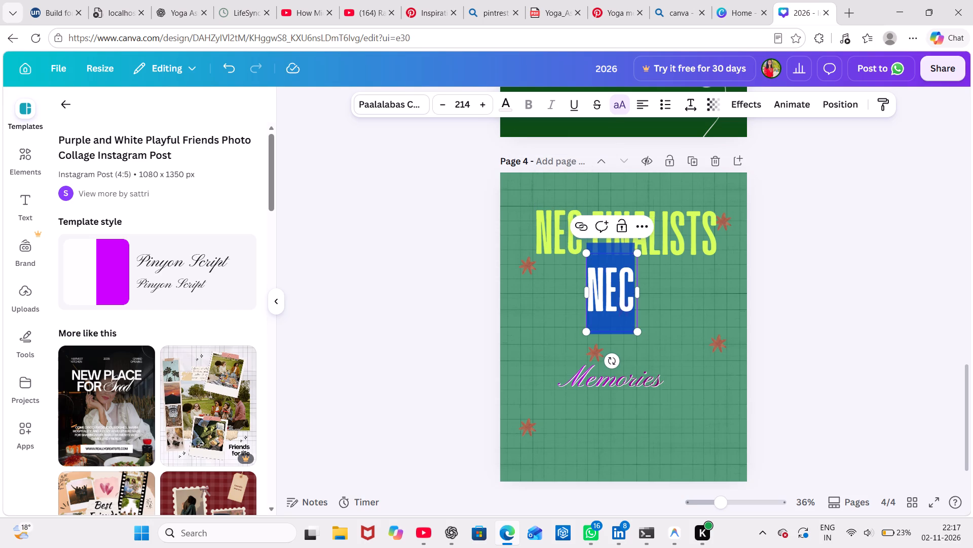
{"action": "key", "text": "BackSpace"}
{"action": "key", "text": "0"}
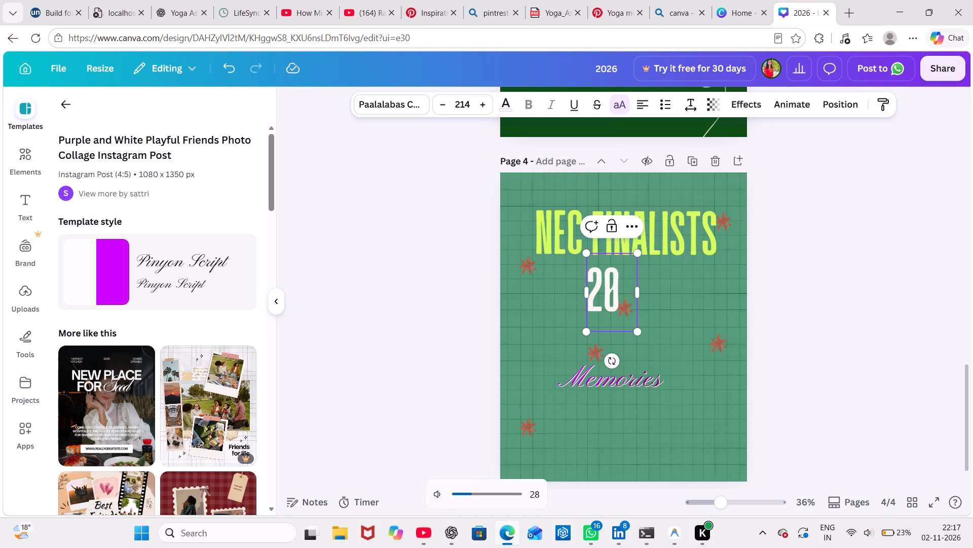
{"action": "type", "text": "26"}
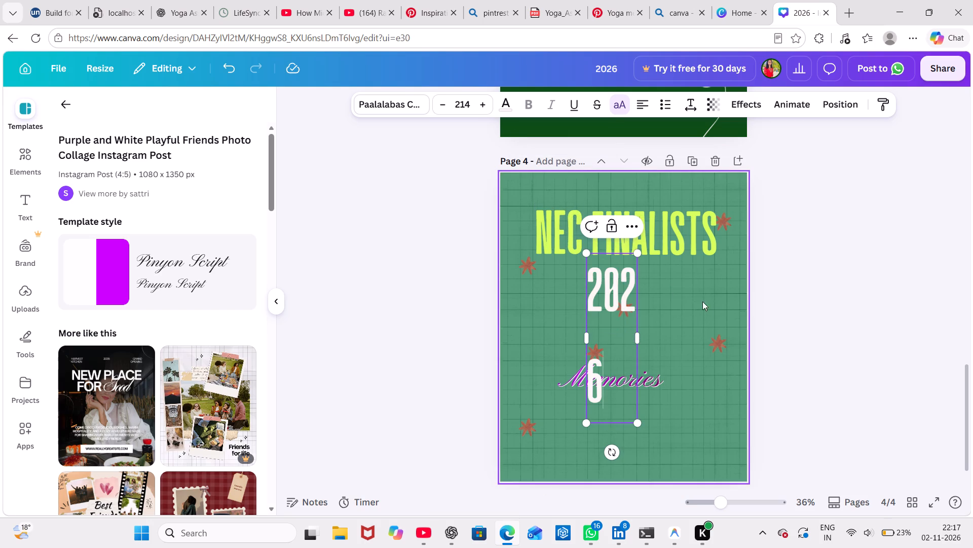
{"action": "left_click_drag", "start_coordinate": [642, 337], "coordinate": [660, 335]}
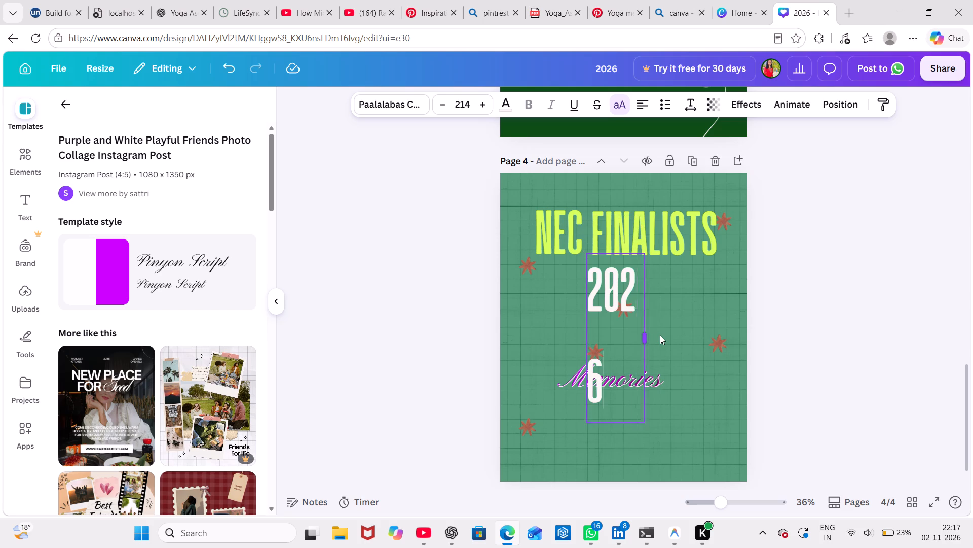
{"action": "left_click_drag", "start_coordinate": [660, 335], "coordinate": [666, 335]}
Recolour the "2026" text on page 4 to the same yellow-green as "NEC FINALISTS".
{"action": "triple_click", "coordinate": [635, 295]}
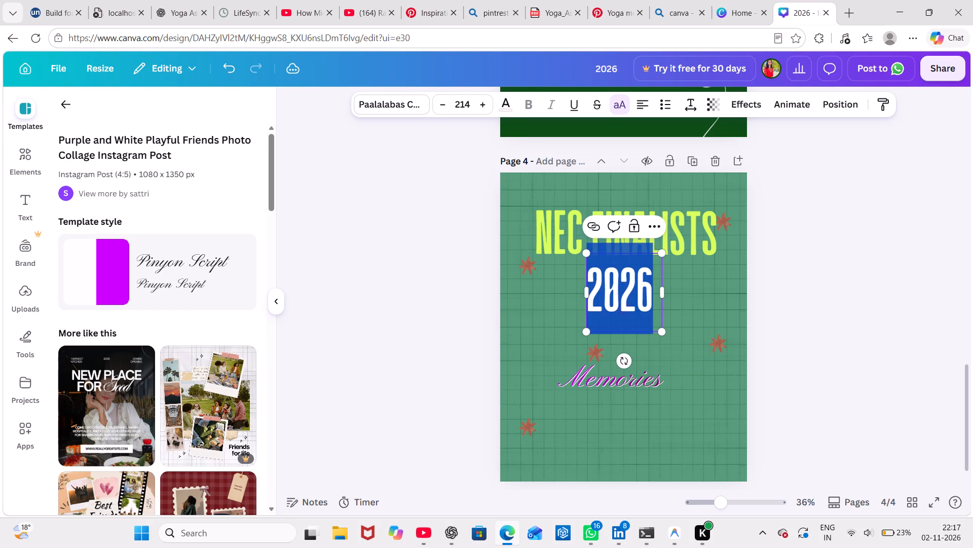
{"action": "left_click", "coordinate": [509, 100]}
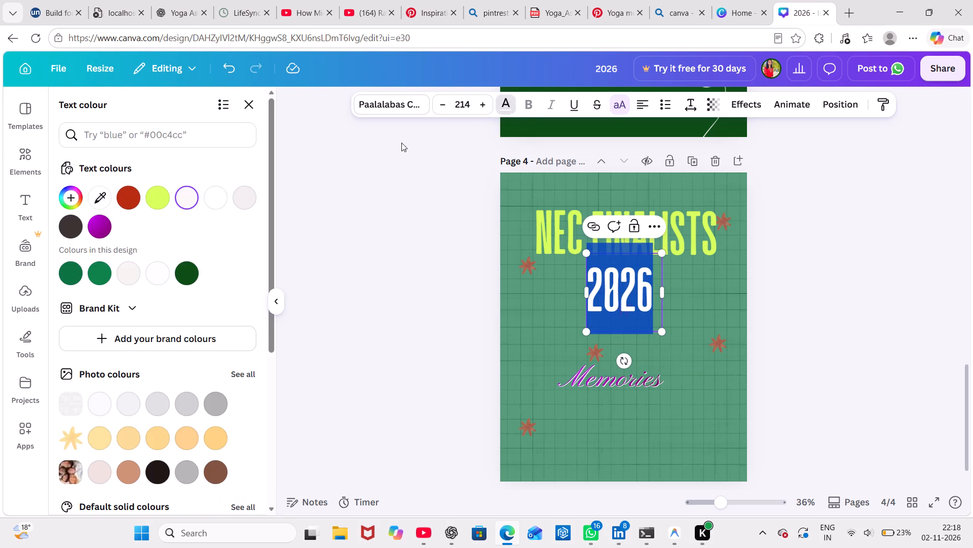
{"action": "left_click", "coordinate": [162, 193]}
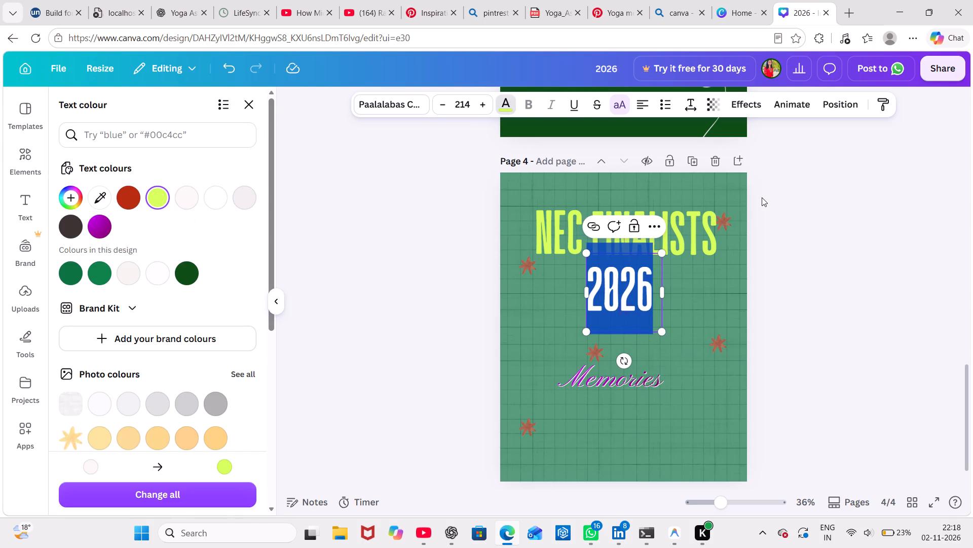
{"action": "left_click", "coordinate": [763, 197]}
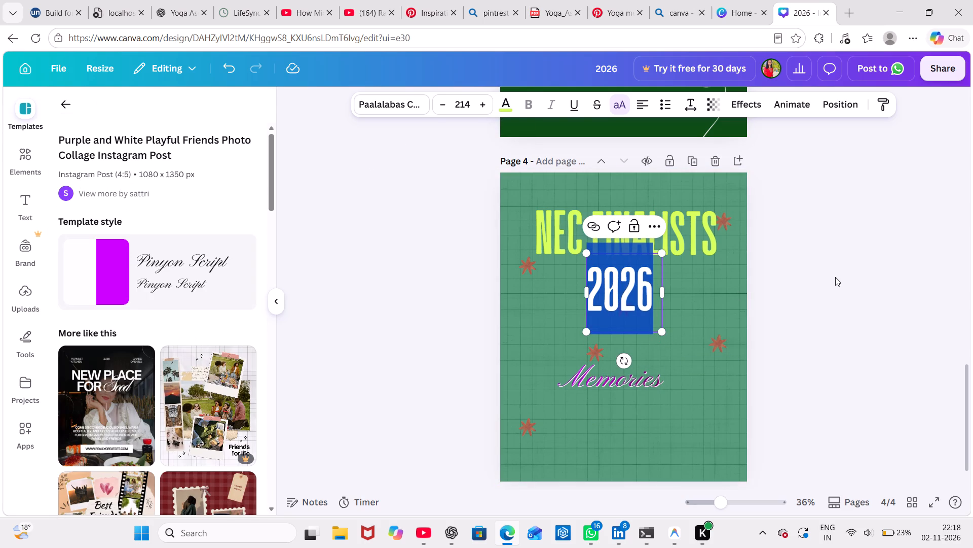
{"action": "left_click", "coordinate": [835, 277]}
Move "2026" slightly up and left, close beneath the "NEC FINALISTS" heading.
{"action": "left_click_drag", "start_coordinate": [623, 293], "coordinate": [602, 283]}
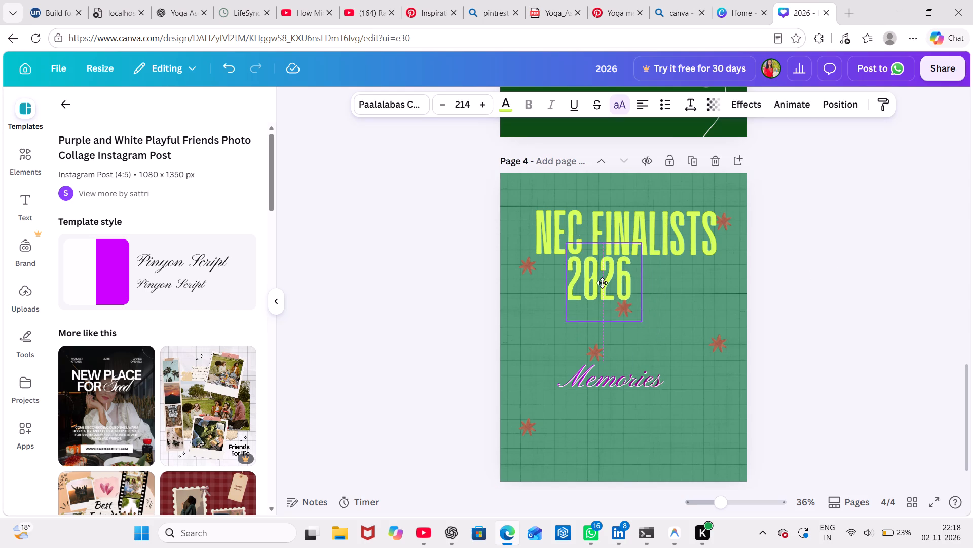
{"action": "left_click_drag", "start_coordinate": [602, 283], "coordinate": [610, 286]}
Reduce the font size of the "2026" text to 169.
{"action": "left_click", "coordinate": [610, 286]}
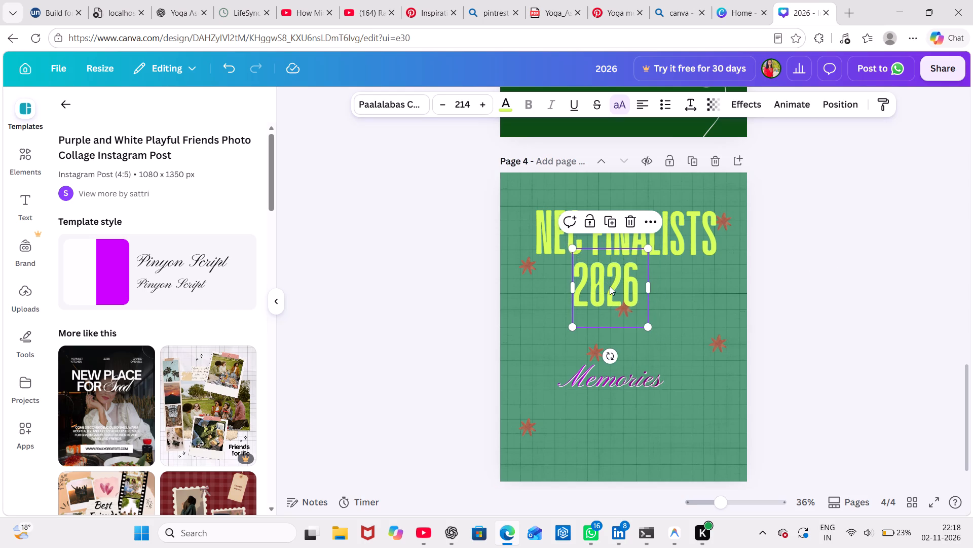
{"action": "double_click", "coordinate": [610, 286]}
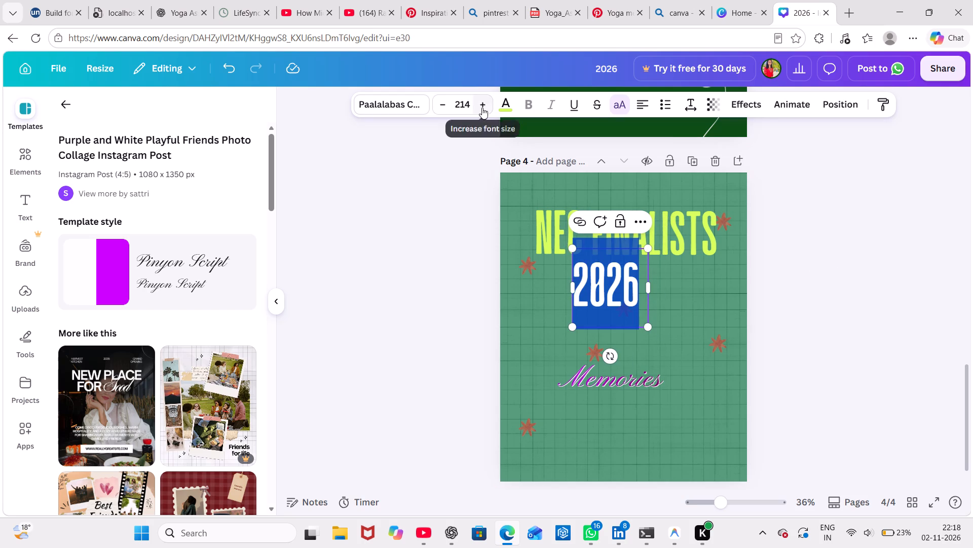
{"action": "triple_click", "coordinate": [443, 108]}
{"action": "triple_click", "coordinate": [443, 108]}
{"action": "triple_click", "coordinate": [443, 108]}
{"action": "triple_click", "coordinate": [443, 108]}
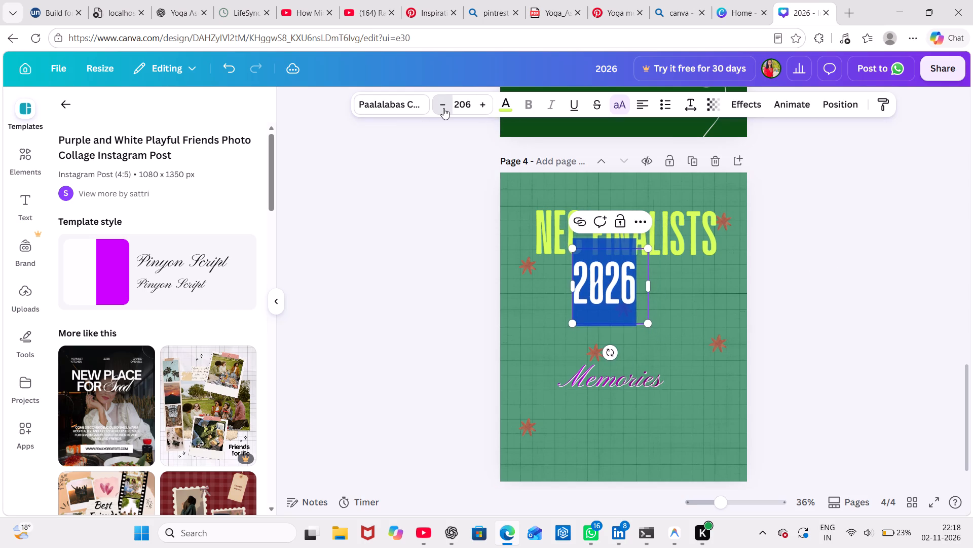
{"action": "triple_click", "coordinate": [443, 108]}
{"action": "triple_click", "coordinate": [443, 108]}
{"action": "triple_click", "coordinate": [443, 108]}
{"action": "triple_click", "coordinate": [443, 108]}
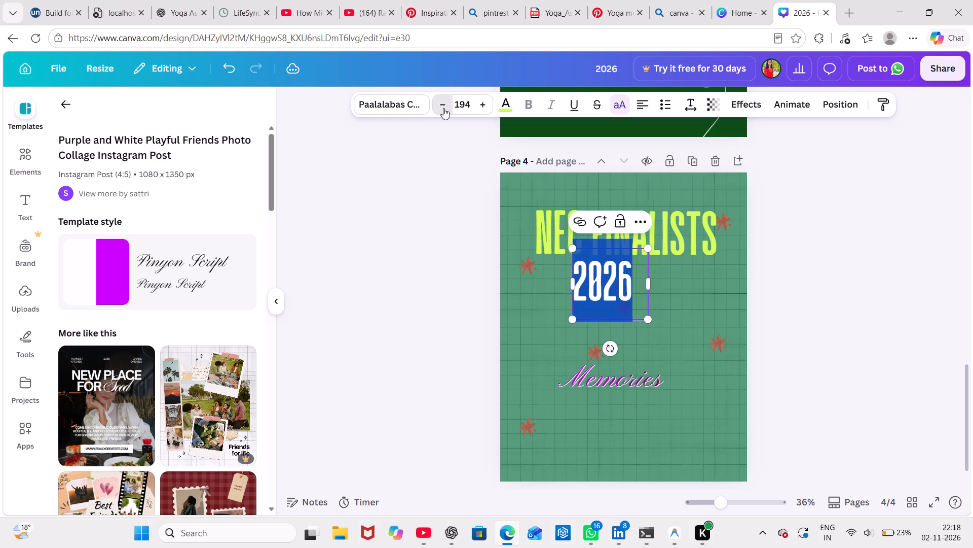
{"action": "triple_click", "coordinate": [443, 108]}
{"action": "triple_click", "coordinate": [443, 108]}
{"action": "triple_click", "coordinate": [443, 108]}
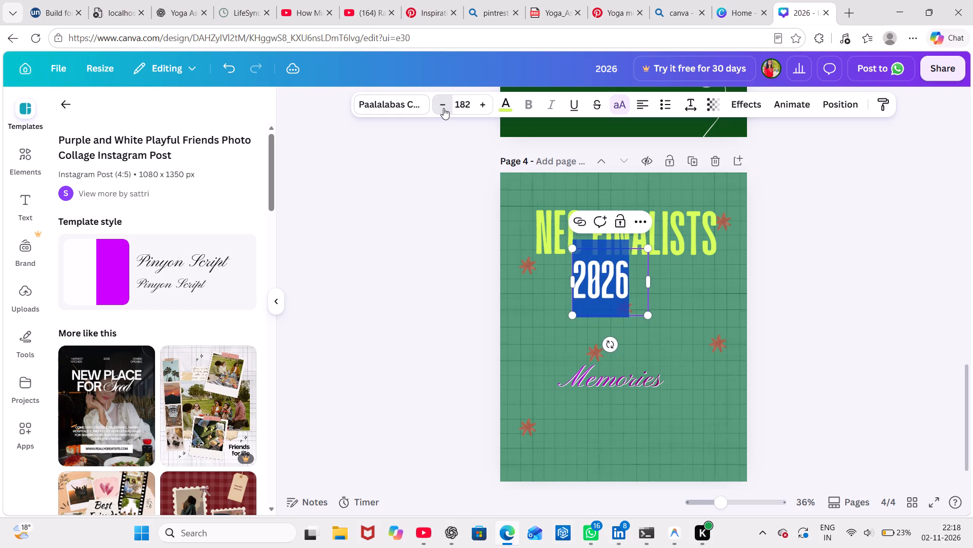
{"action": "triple_click", "coordinate": [443, 108]}
{"action": "triple_click", "coordinate": [443, 108]}
{"action": "triple_click", "coordinate": [443, 108]}
{"action": "triple_click", "coordinate": [443, 108]}
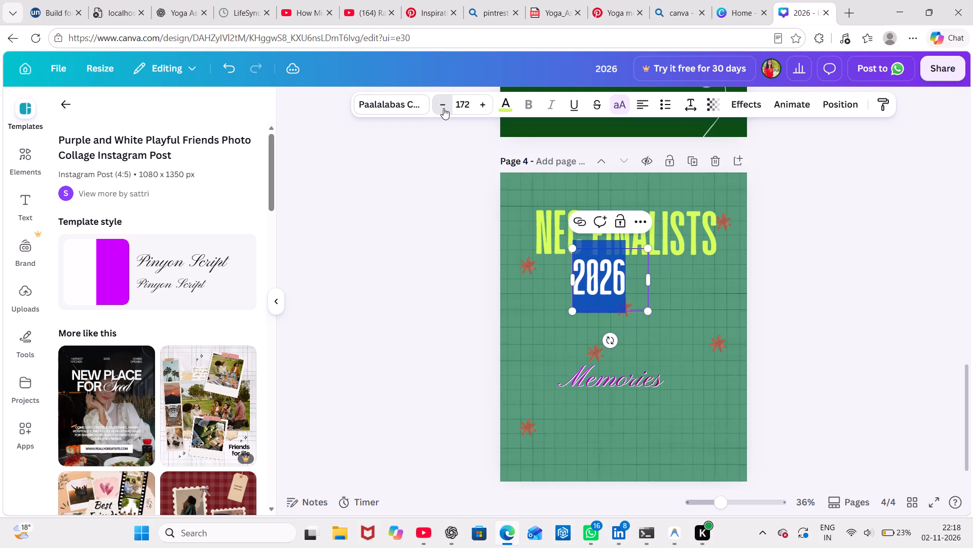
{"action": "left_click", "coordinate": [893, 175]}
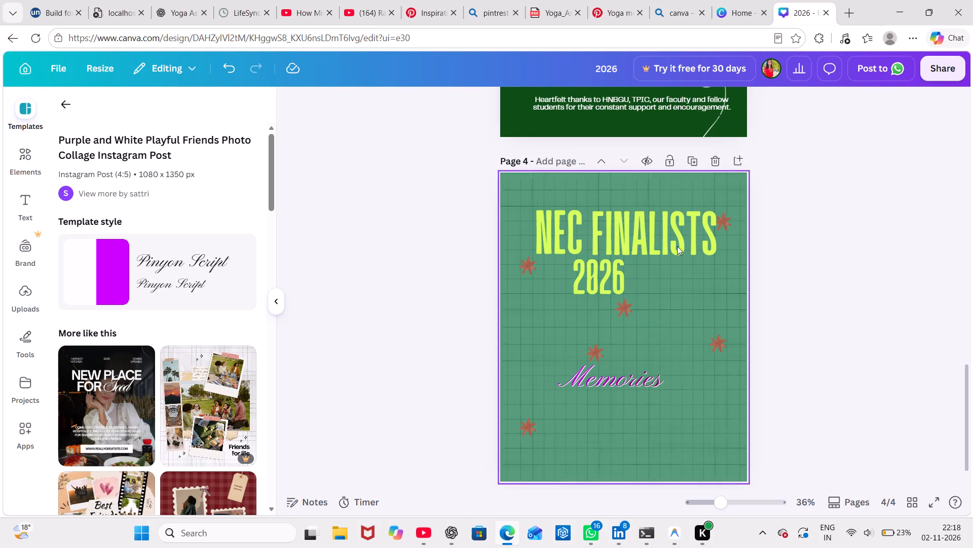
Move "2026" beneath the end of "FINALISTS", roughly lining up their right edges.
{"action": "left_click_drag", "start_coordinate": [595, 275], "coordinate": [681, 274]}
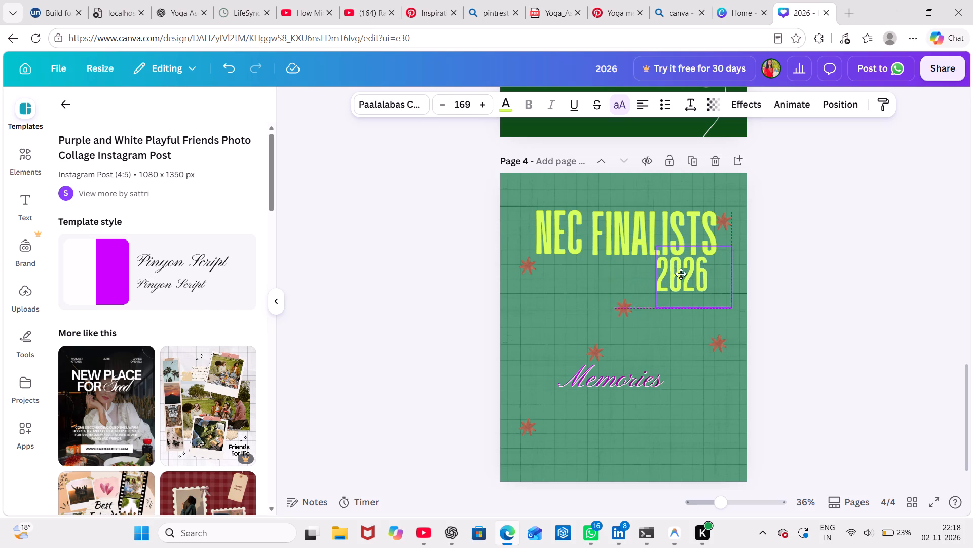
{"action": "left_click_drag", "start_coordinate": [681, 274], "coordinate": [688, 281]}
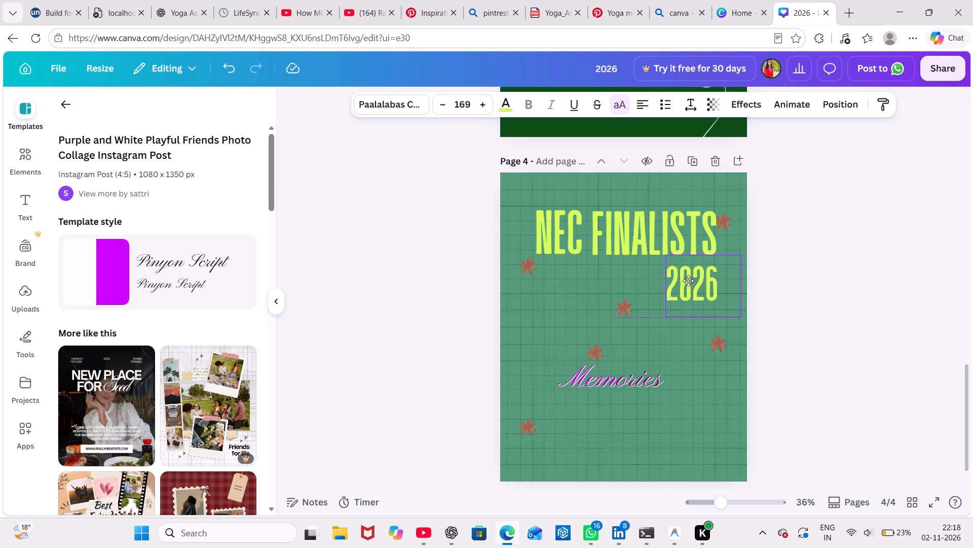
{"action": "left_click_drag", "start_coordinate": [688, 281], "coordinate": [687, 279]}
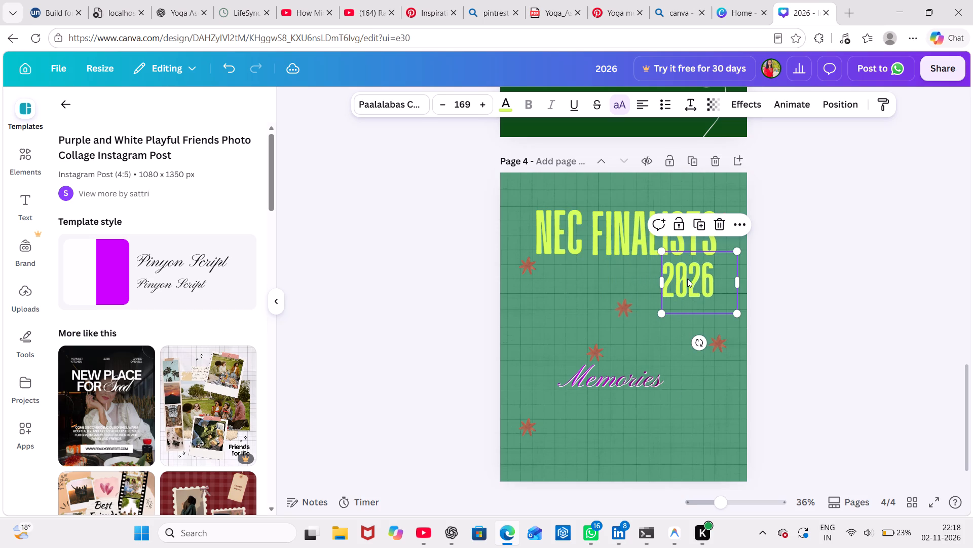
{"action": "left_click", "coordinate": [847, 249]}
{"action": "scroll", "coordinate": [800, 222], "scroll_direction": "up", "scroll_amount": 2}
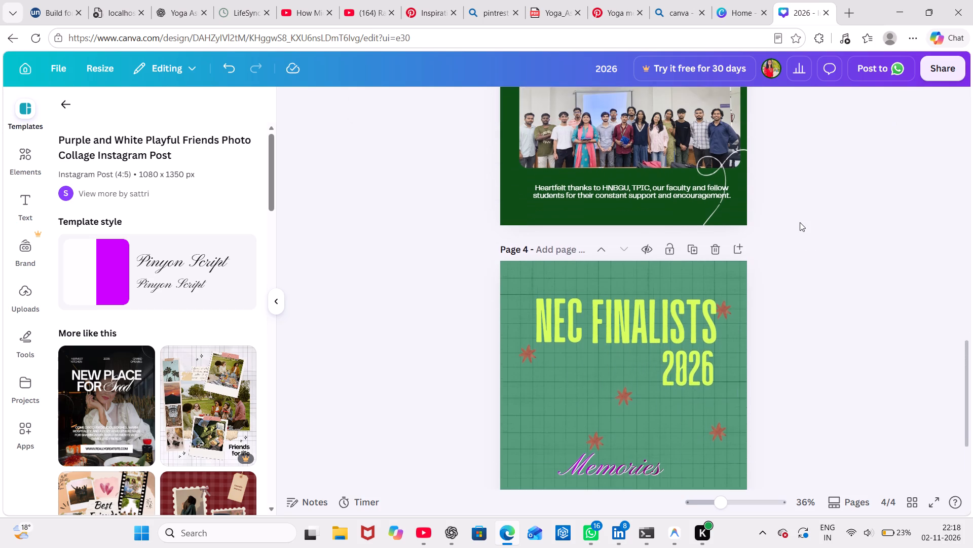
Remove the empty last line from the "Team Stratovators Secured 48th position" text box on page 3.
{"action": "scroll", "coordinate": [800, 222], "scroll_direction": "up", "scroll_amount": 2}
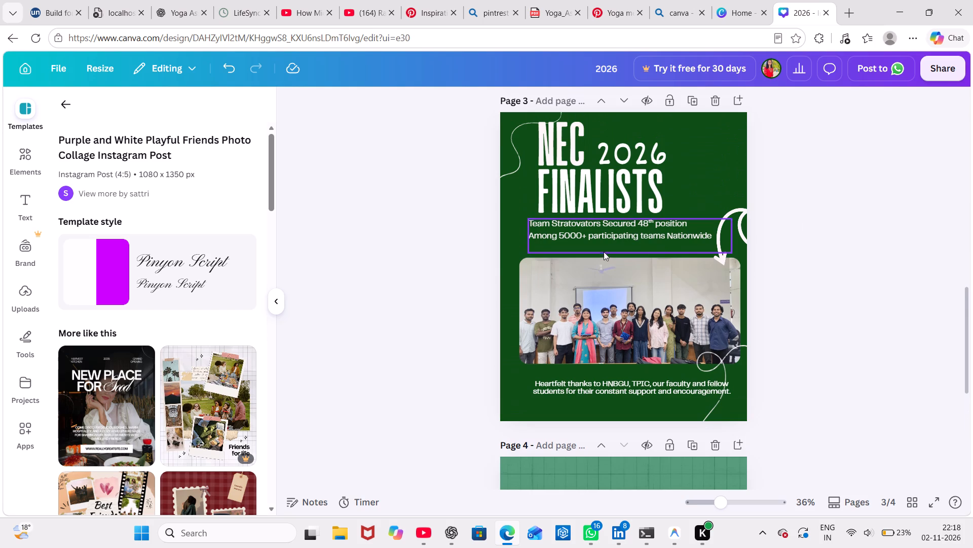
{"action": "left_click", "coordinate": [595, 236]}
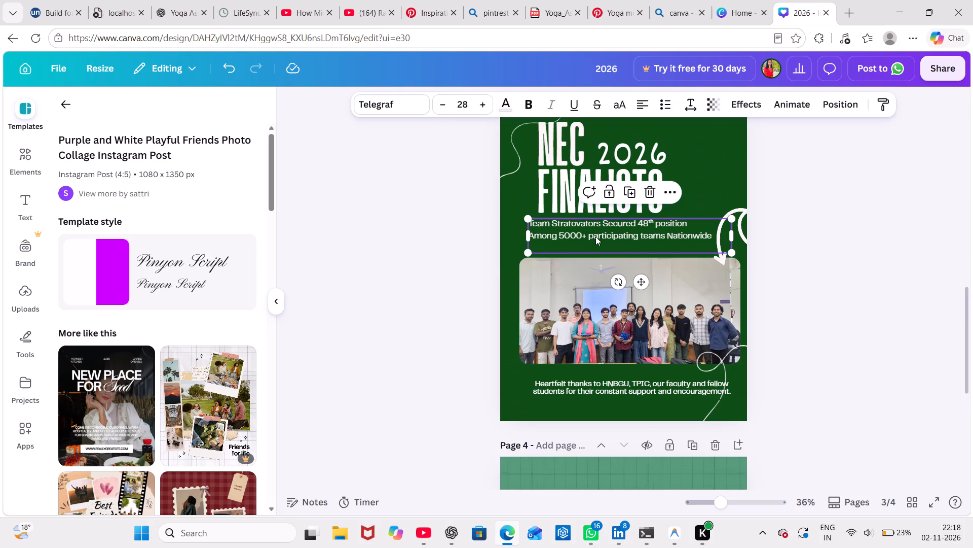
{"action": "left_click", "coordinate": [618, 243]}
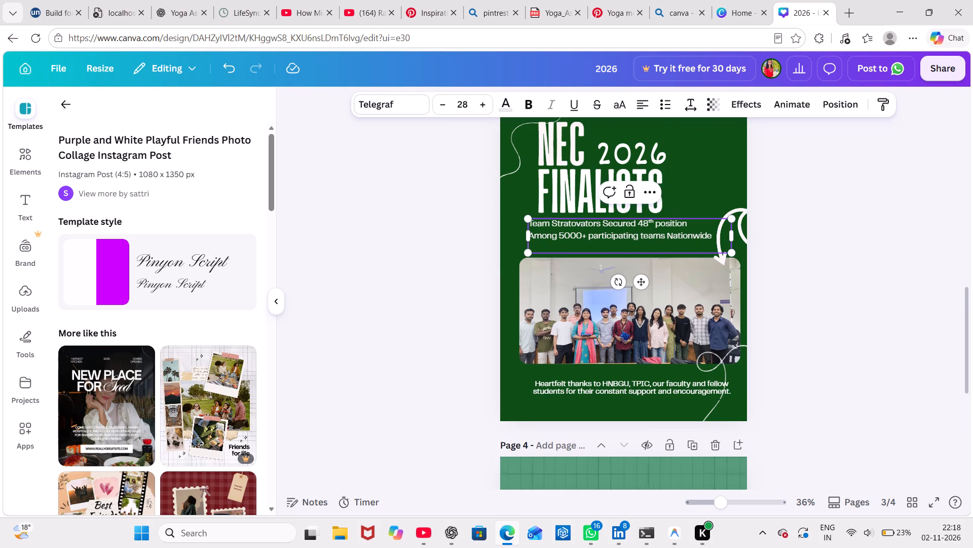
{"action": "key", "text": "BackSpace"}
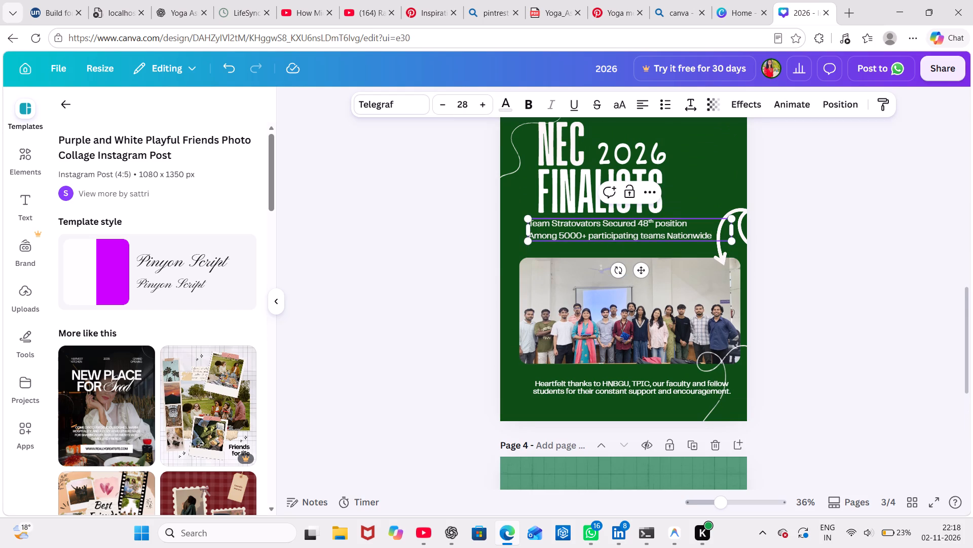
{"action": "left_click", "coordinate": [893, 215]}
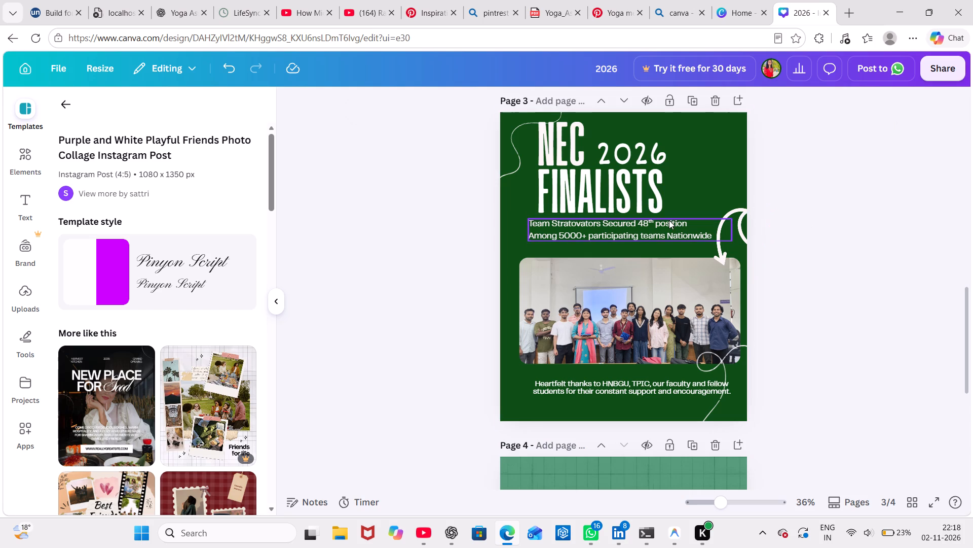
Copy the "Team Stratovators Secured 48th position" text from page 3 onto page 4.
{"action": "left_click", "coordinate": [669, 220]}
{"action": "key", "text": "ctrl+c"}
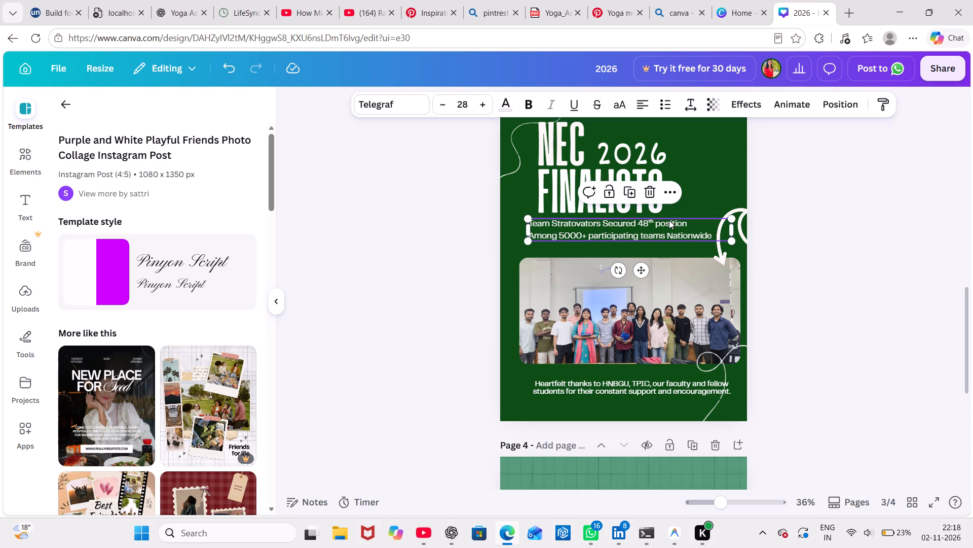
{"action": "left_click", "coordinate": [816, 217]}
{"action": "scroll", "coordinate": [816, 217], "scroll_direction": "down", "scroll_amount": 4}
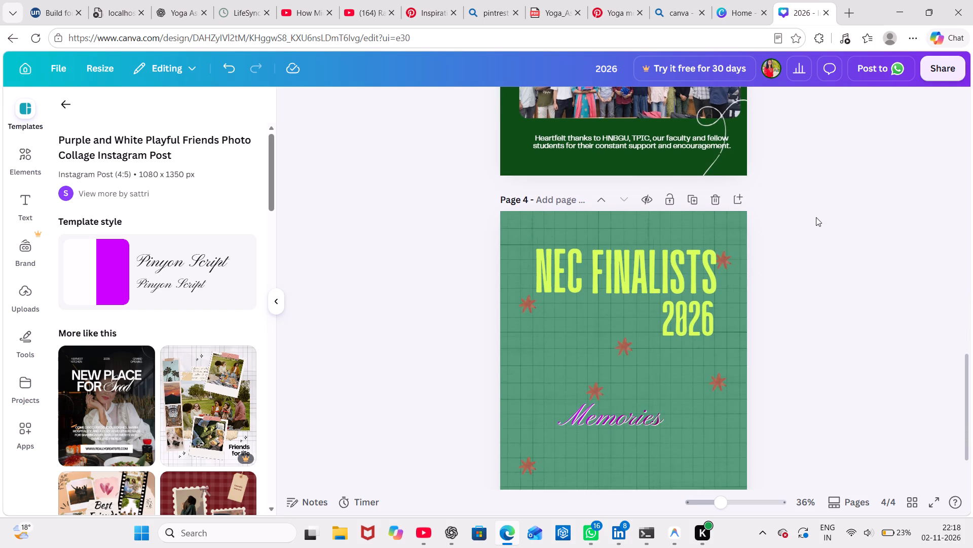
{"action": "key", "text": "ctrl+v"}
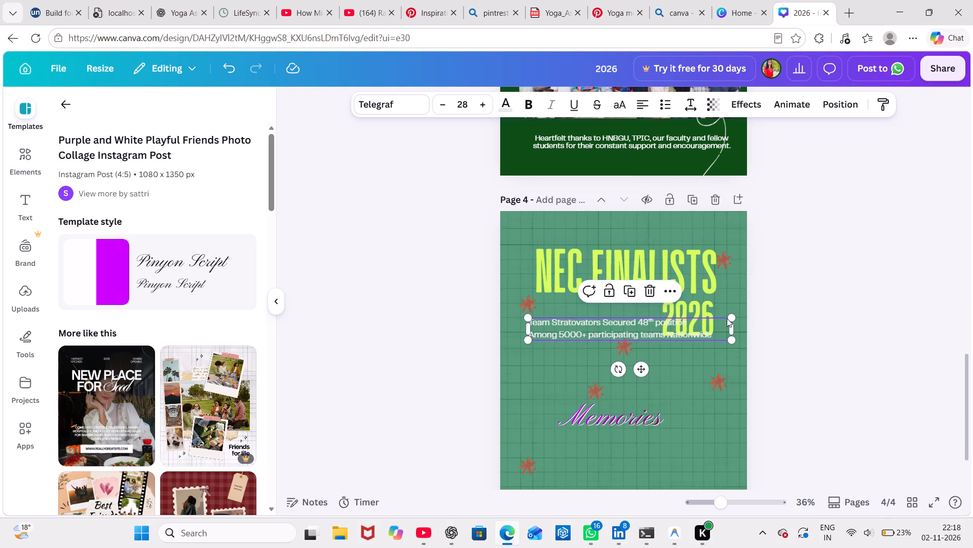
{"action": "left_click", "coordinate": [820, 316]}
Scale the pasted team text on page 4 down to font size 22.5 and shift it up and left beside "2026".
{"action": "left_click_drag", "start_coordinate": [620, 322], "coordinate": [605, 317]}
{"action": "left_click_drag", "start_coordinate": [605, 317], "coordinate": [616, 313]}
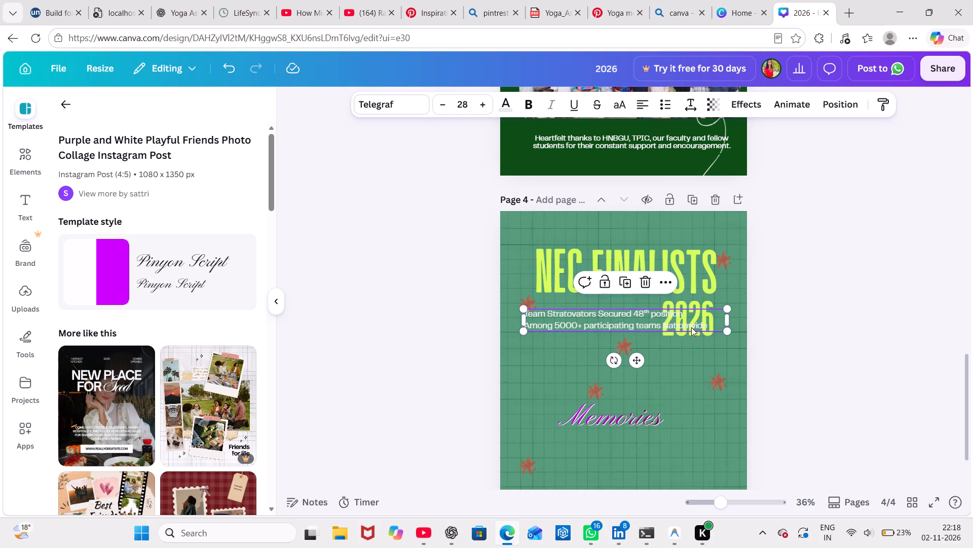
{"action": "left_click_drag", "start_coordinate": [729, 330], "coordinate": [690, 322]}
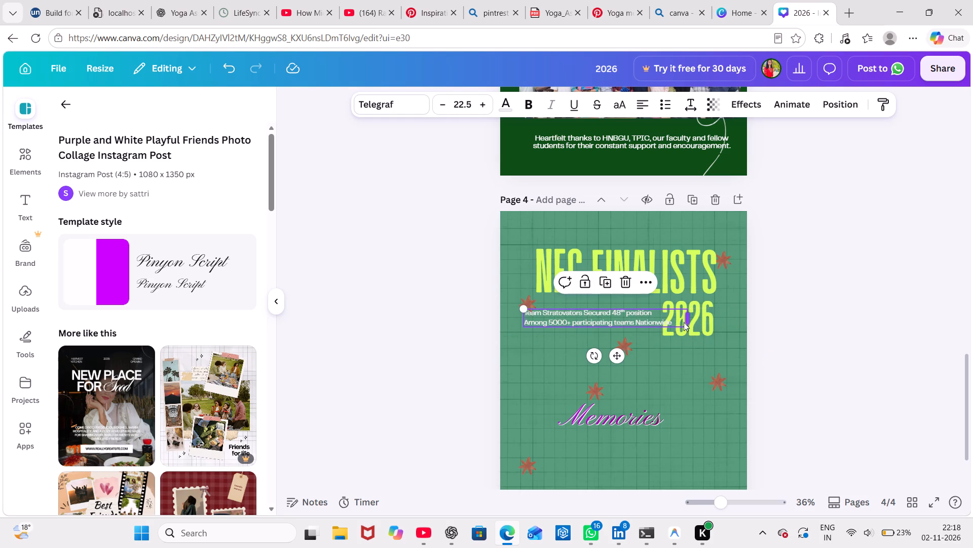
{"action": "left_click_drag", "start_coordinate": [788, 283], "coordinate": [790, 265]}
{"action": "left_click", "coordinate": [790, 265]}
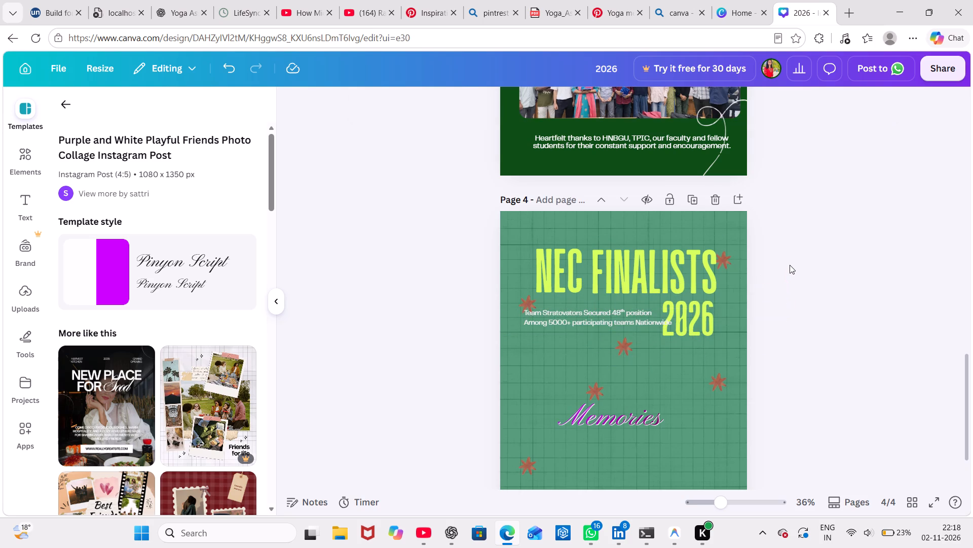
{"action": "left_click_drag", "start_coordinate": [588, 319], "coordinate": [588, 317]}
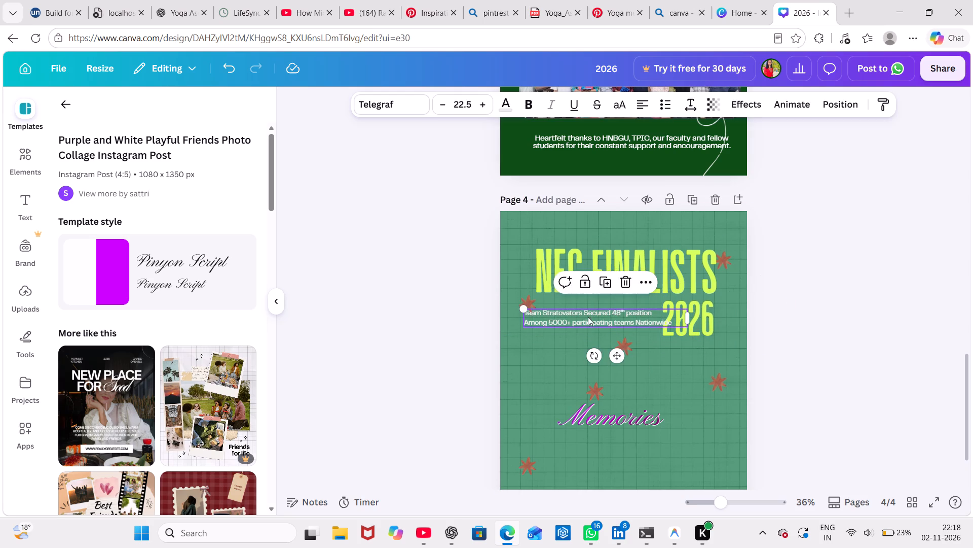
{"action": "left_click_drag", "start_coordinate": [588, 317], "coordinate": [582, 315]}
Make the "Team Stratovators" text on page 4 bold.
{"action": "left_click", "coordinate": [534, 102]}
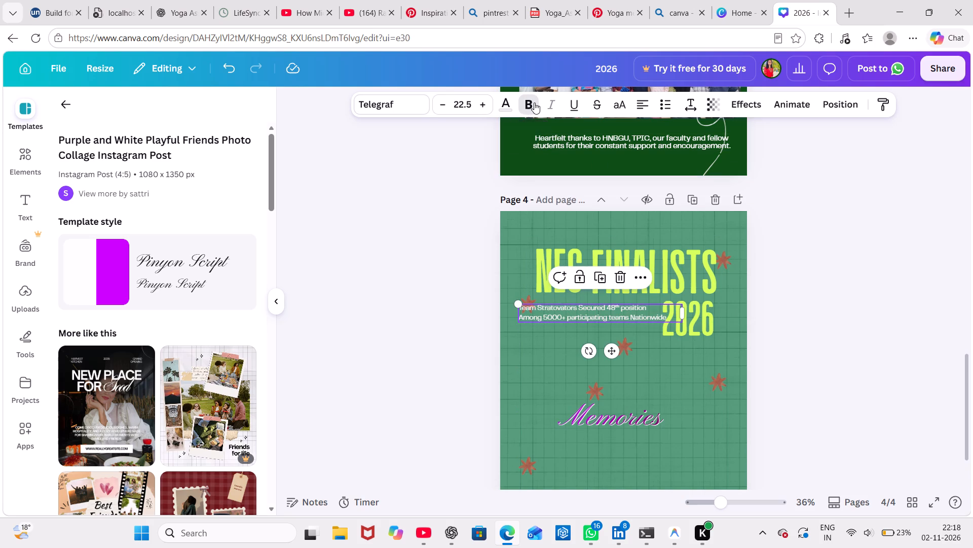
{"action": "left_click", "coordinate": [866, 149]}
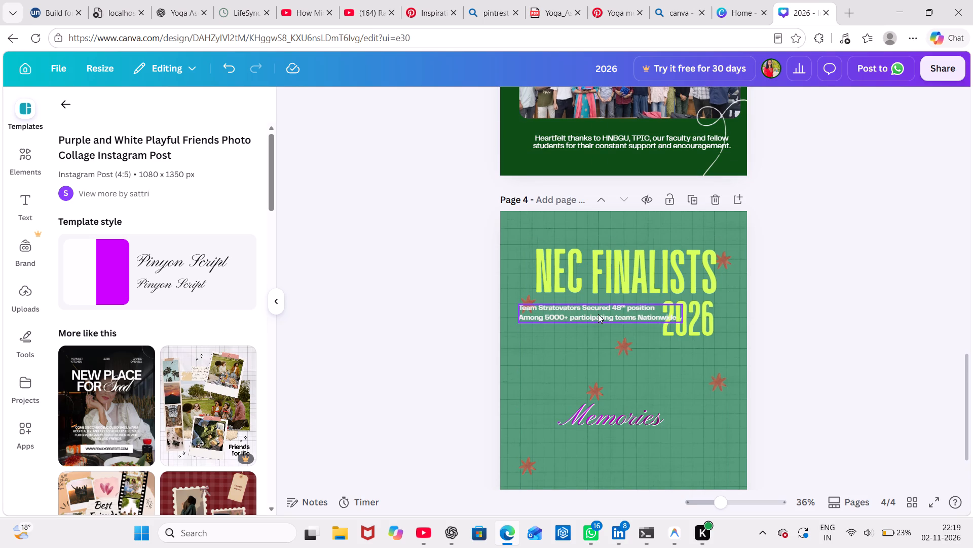
Move the bold team text to the page's left edge so that its wording clears "2026".
{"action": "left_click_drag", "start_coordinate": [597, 314], "coordinate": [585, 312]}
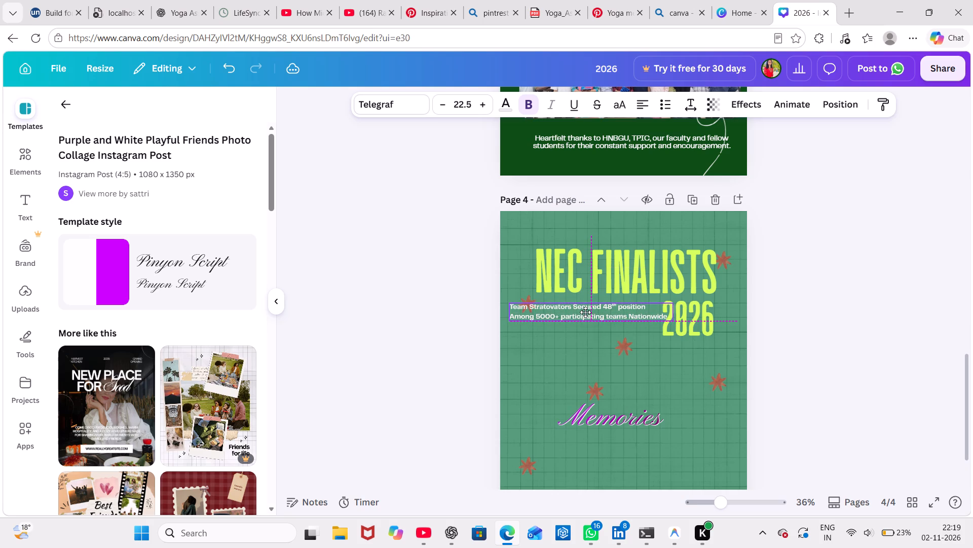
{"action": "left_click_drag", "start_coordinate": [585, 312], "coordinate": [584, 312]}
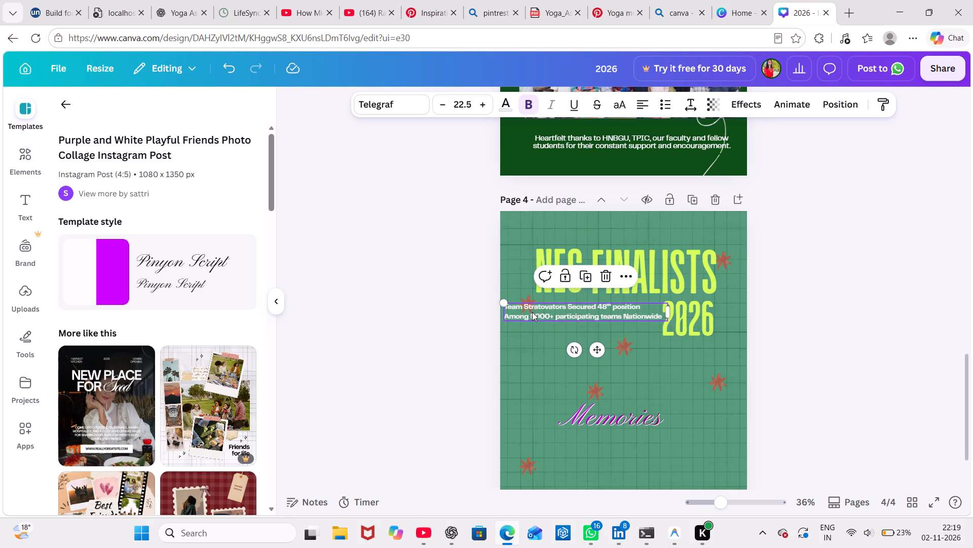
Move the red star overlapping the team text up, just left of "NEC".
{"action": "left_click_drag", "start_coordinate": [531, 300], "coordinate": [526, 288]}
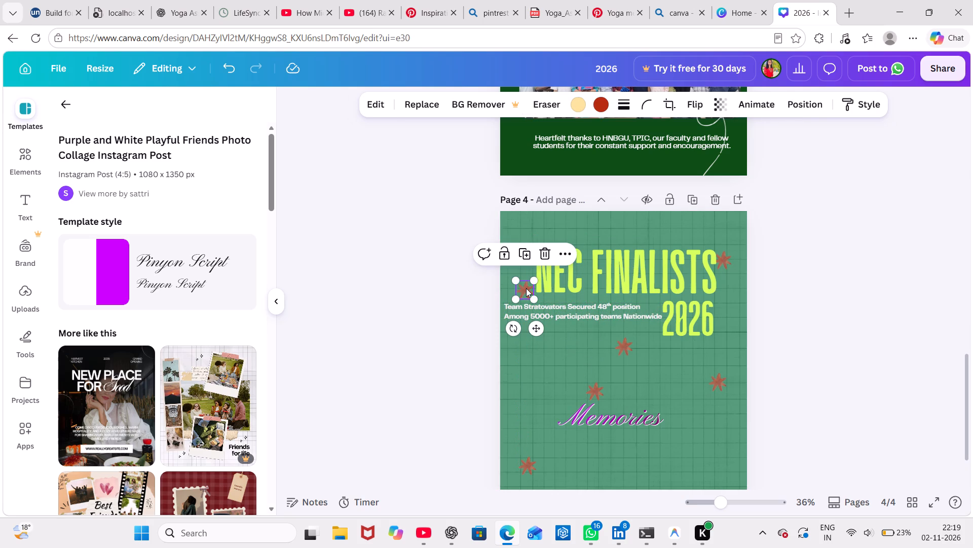
{"action": "left_click", "coordinate": [872, 232]}
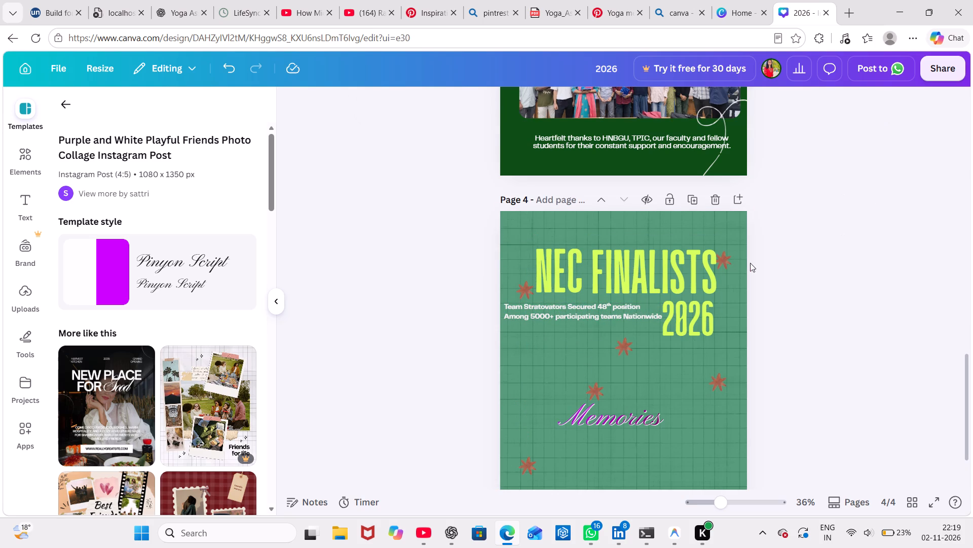
Delete the "Memories" script text from page 4.
{"action": "left_click", "coordinate": [855, 275]}
{"action": "scroll", "coordinate": [799, 303], "scroll_direction": "down", "scroll_amount": 1}
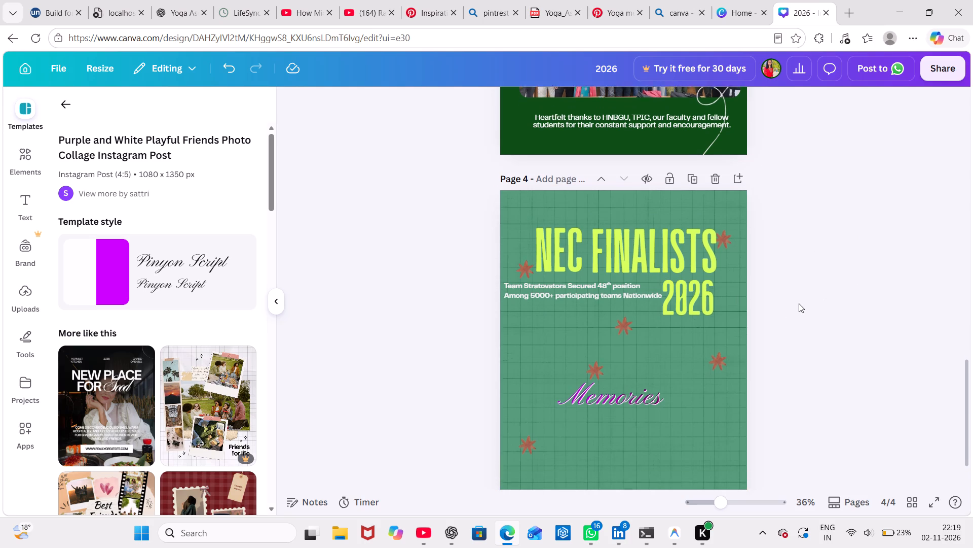
{"action": "scroll", "coordinate": [799, 303], "scroll_direction": "down", "scroll_amount": 1}
{"action": "left_click", "coordinate": [594, 357]}
{"action": "key", "text": "BackSpace"}
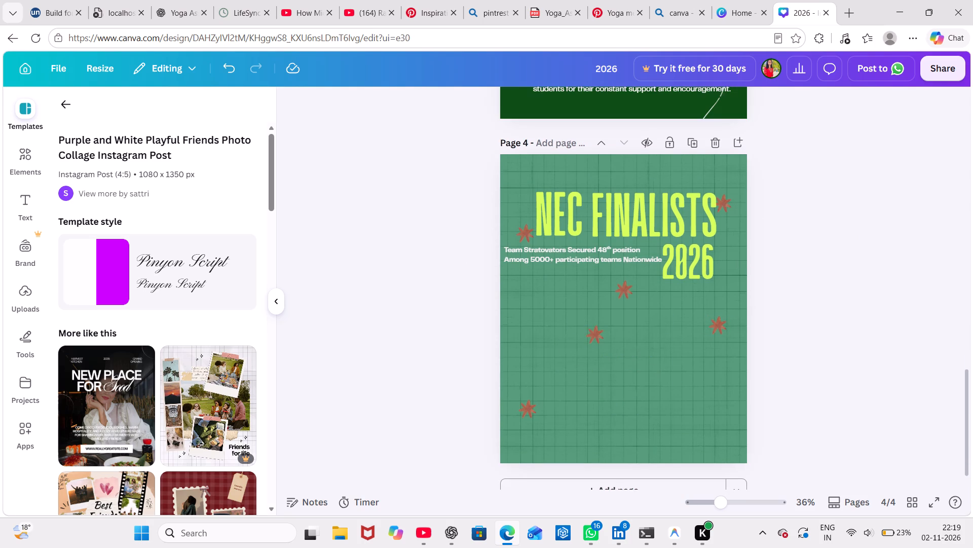
Nudge the "Team Stratovators" text on page 4 slightly down beside "2026".
{"action": "left_click", "coordinate": [572, 257]}
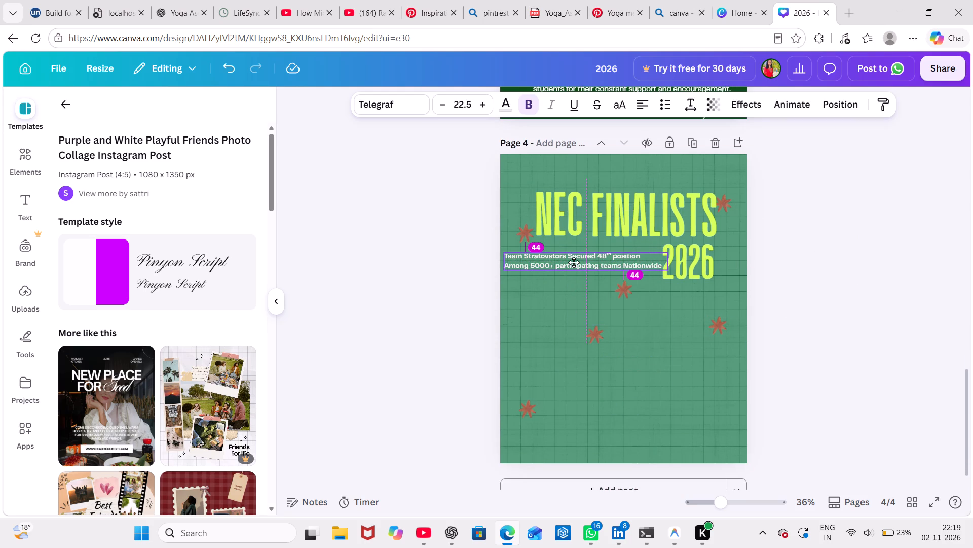
{"action": "left_click", "coordinate": [787, 247]}
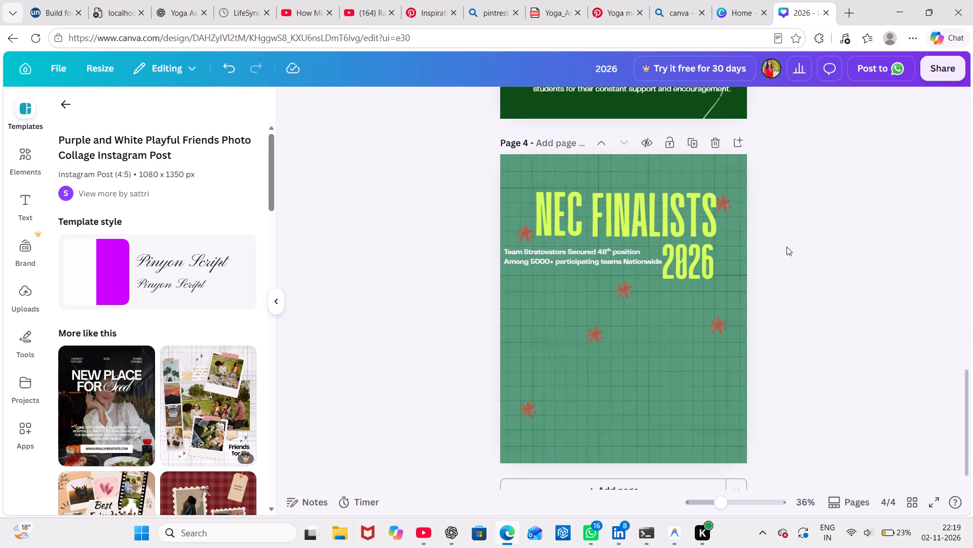
Copy the "Heartfelt thanks to HNBGU, TPIC" text from page 3 to the bottom of page 4.
{"action": "scroll", "coordinate": [787, 247], "scroll_direction": "up", "scroll_amount": 2}
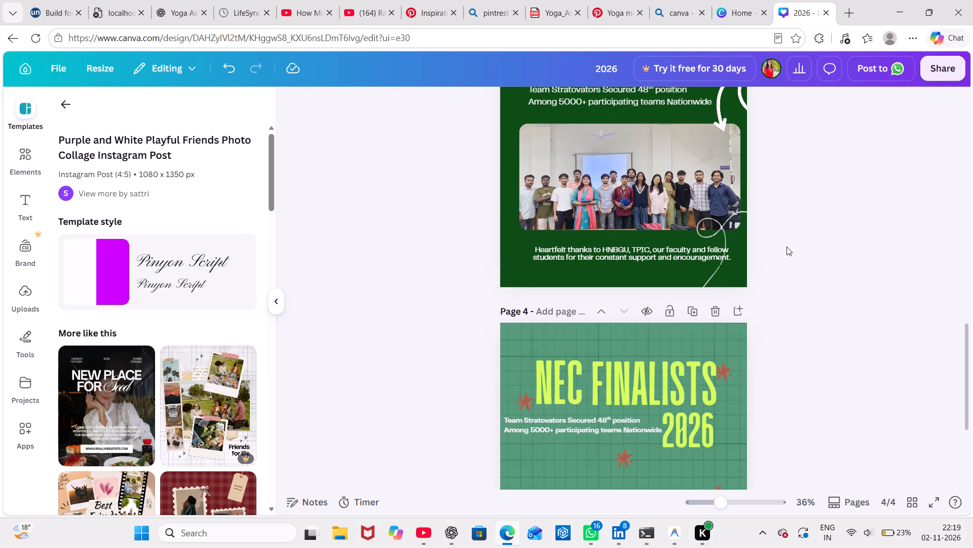
{"action": "scroll", "coordinate": [787, 247], "scroll_direction": "up", "scroll_amount": 1}
{"action": "left_click", "coordinate": [664, 144]}
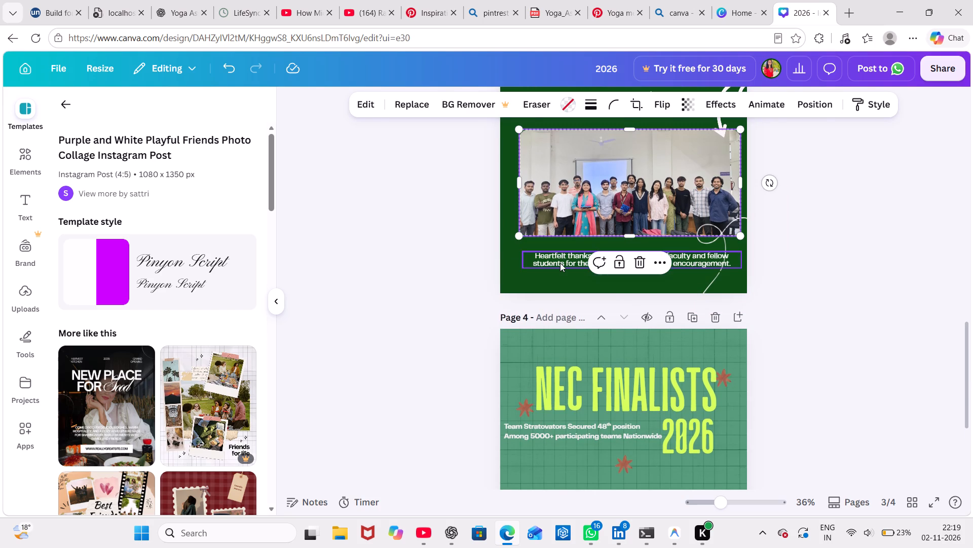
{"action": "left_click", "coordinate": [560, 263]}
{"action": "key", "text": "ctrl+c"}
{"action": "left_click", "coordinate": [825, 278]}
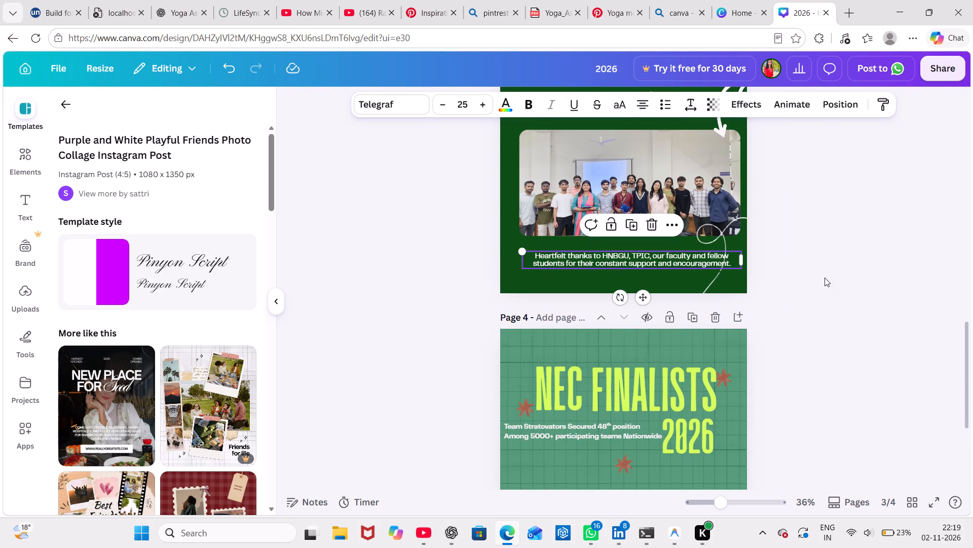
{"action": "scroll", "coordinate": [825, 278], "scroll_direction": "down", "scroll_amount": 3}
{"action": "key", "text": "ctrl+v"}
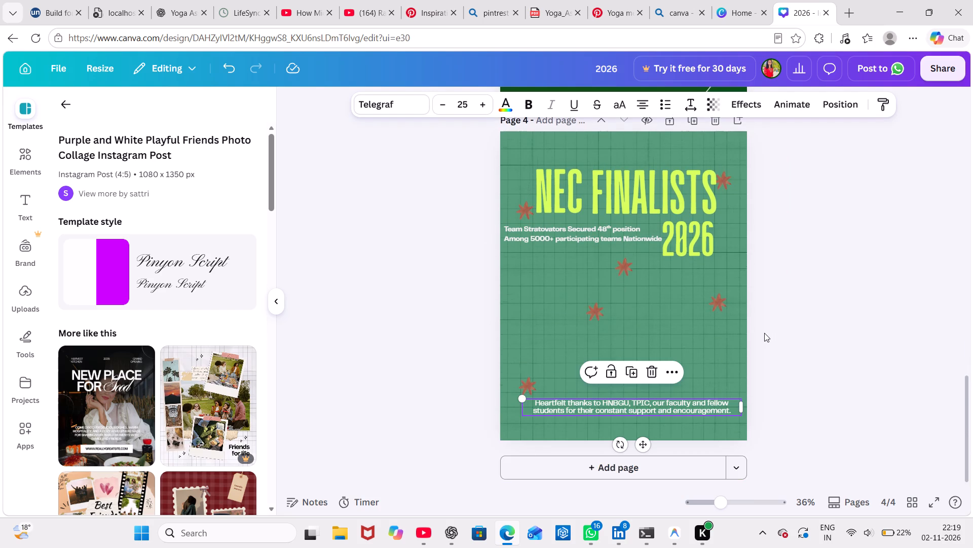
{"action": "left_click", "coordinate": [827, 329]}
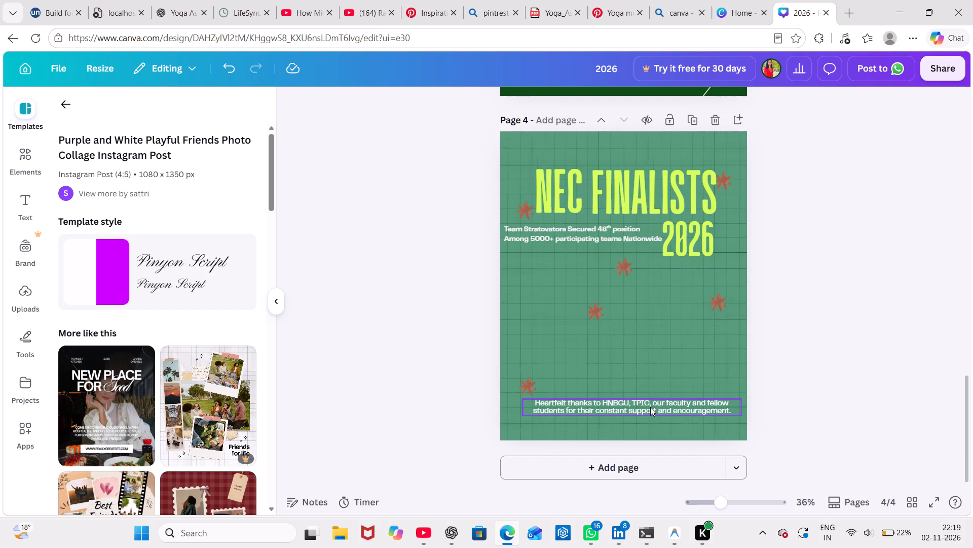
Shift the "Heartfelt thanks" text on page 4 slightly left to centre it across the page.
{"action": "left_click_drag", "start_coordinate": [650, 407], "coordinate": [639, 405]}
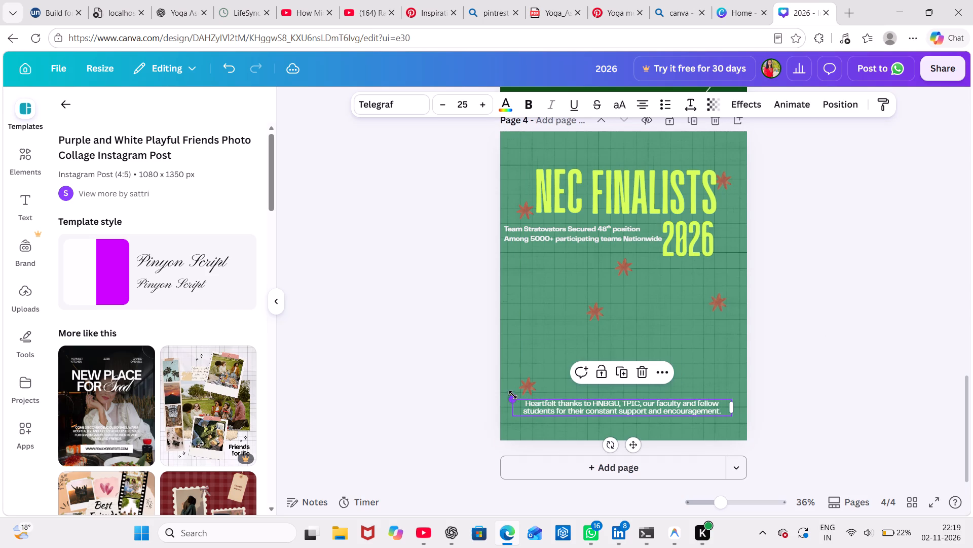
Move the lowest star to page 4's bottom-left corner and the middle star just above the start of the thanks text.
{"action": "left_click_drag", "start_coordinate": [525, 384], "coordinate": [512, 420]}
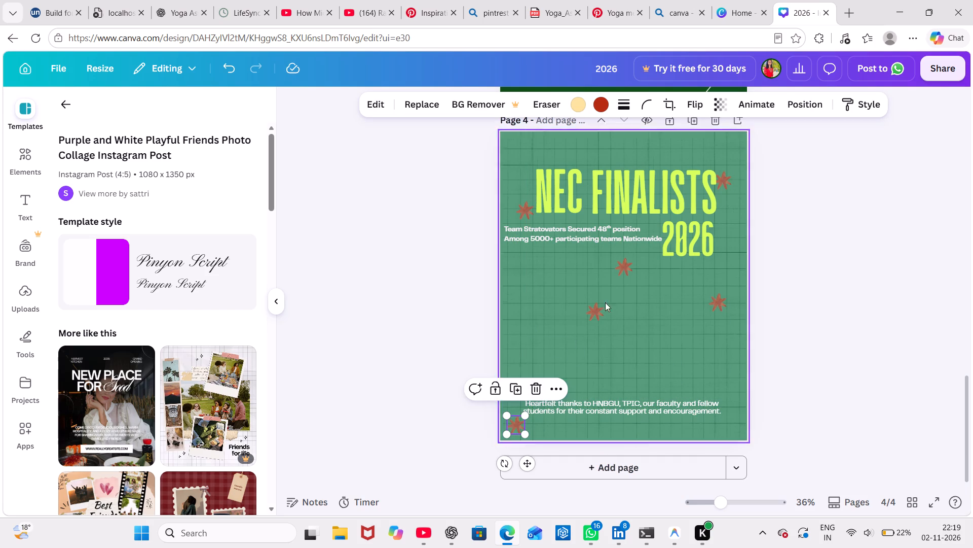
{"action": "left_click_drag", "start_coordinate": [593, 310], "coordinate": [542, 377]}
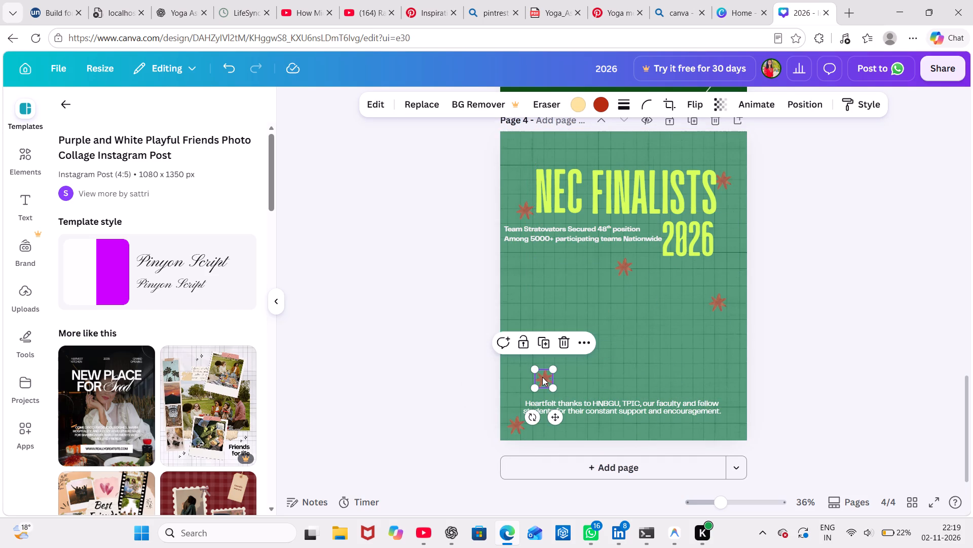
Move the star below the team text up to the top edge of "NEC", between the N and E.
{"action": "left_click_drag", "start_coordinate": [622, 262], "coordinate": [551, 157]}
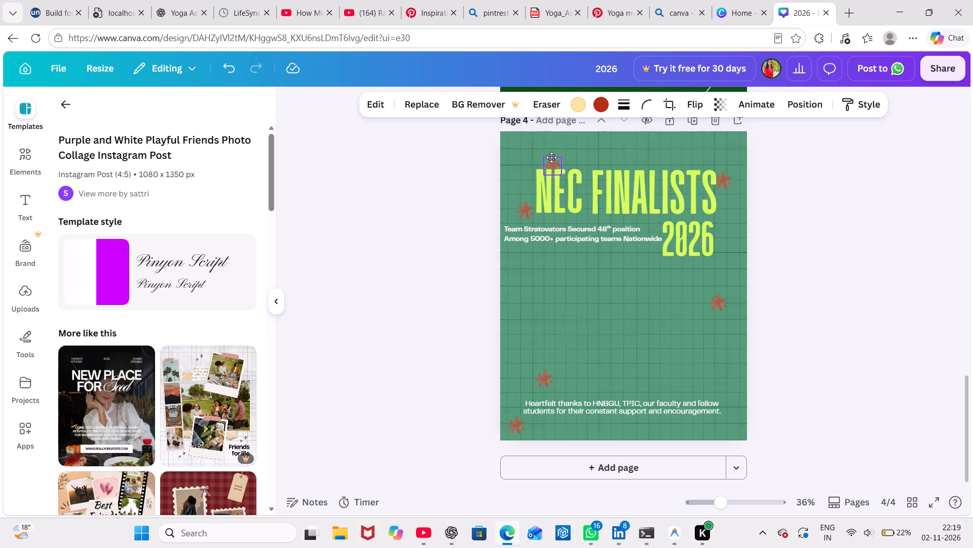
{"action": "left_click_drag", "start_coordinate": [551, 157], "coordinate": [552, 168]}
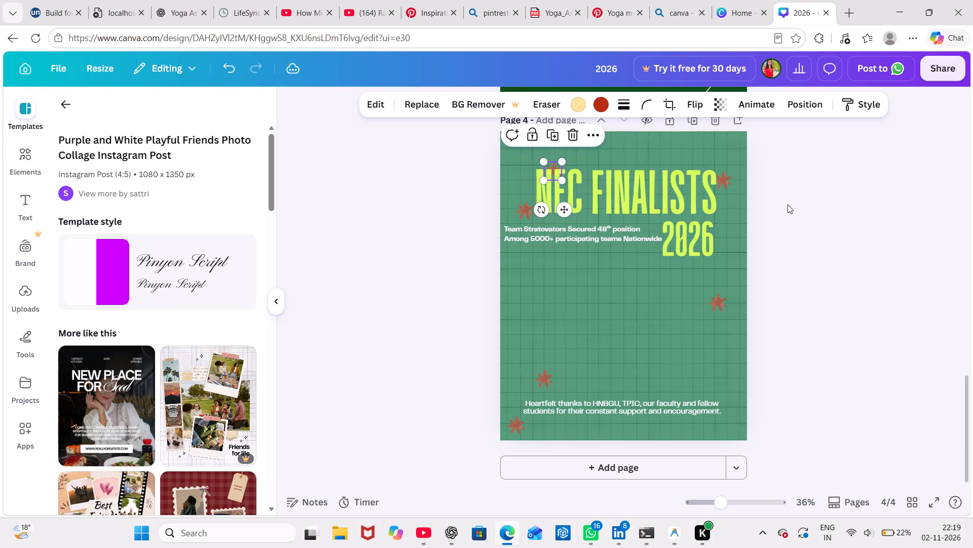
{"action": "left_click", "coordinate": [809, 215]}
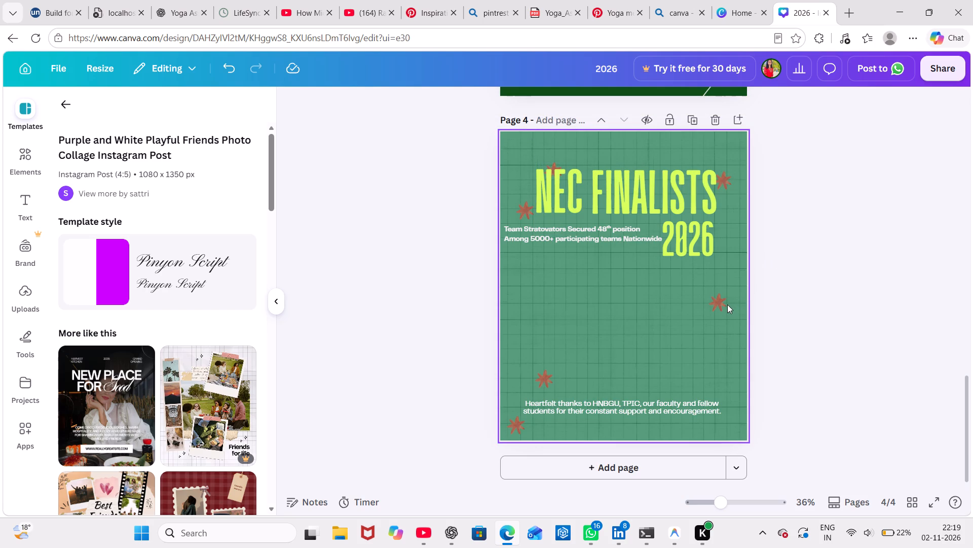
Move the star near page 4's right edge down to just above the end of the thanks text.
{"action": "left_click_drag", "start_coordinate": [719, 300], "coordinate": [724, 384]}
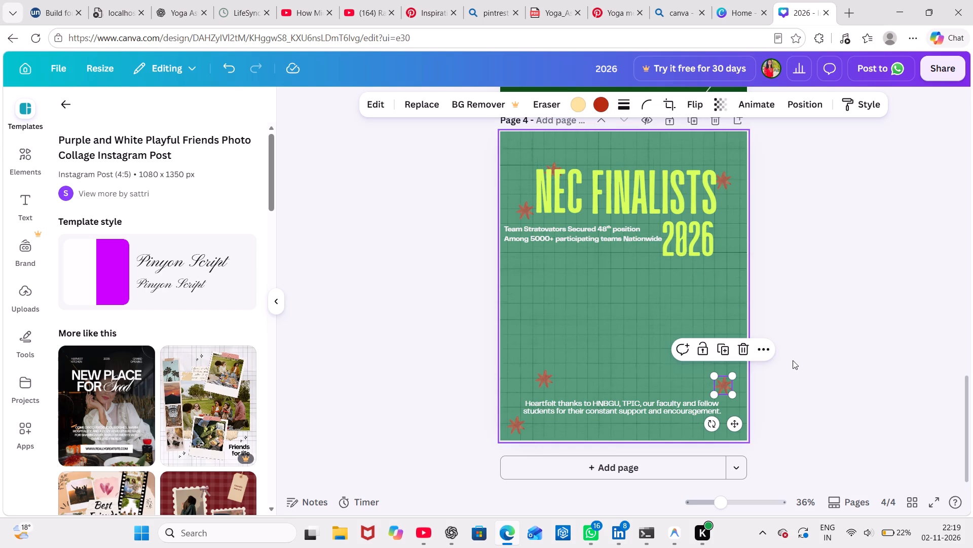
Make the "Heartfelt thanks" text on page 4 bold.
{"action": "triple_click", "coordinate": [629, 401]}
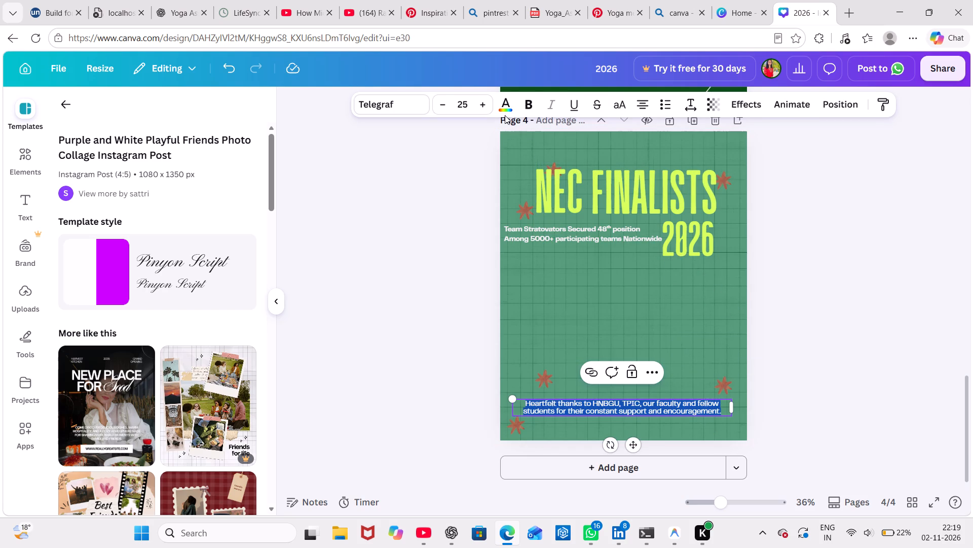
{"action": "left_click", "coordinate": [527, 113]}
{"action": "left_click", "coordinate": [807, 183]}
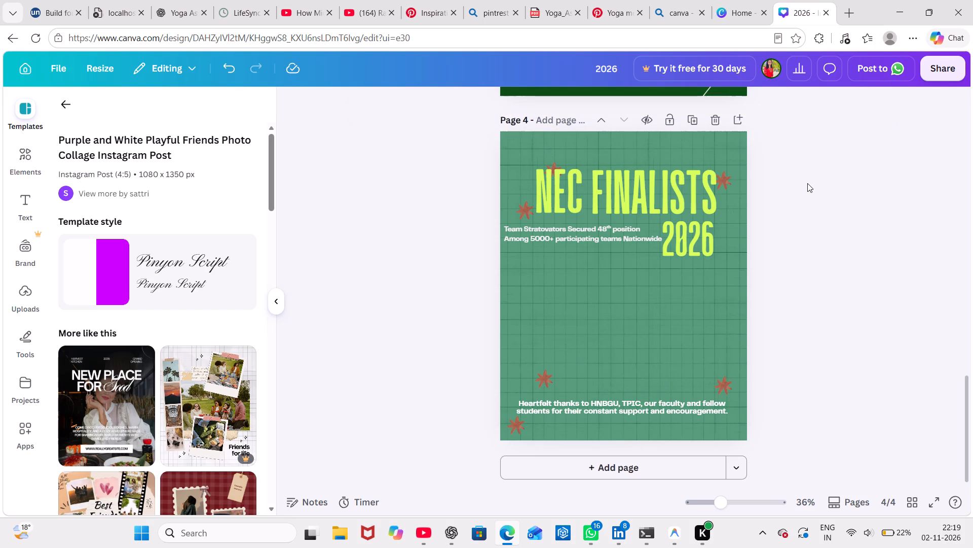
{"action": "left_click", "coordinate": [807, 183]}
Copy the group photo from page 3 onto page 4 and position it centred just above the "Heartfelt thanks" text.
{"action": "scroll", "coordinate": [803, 183], "scroll_direction": "up", "scroll_amount": 1}
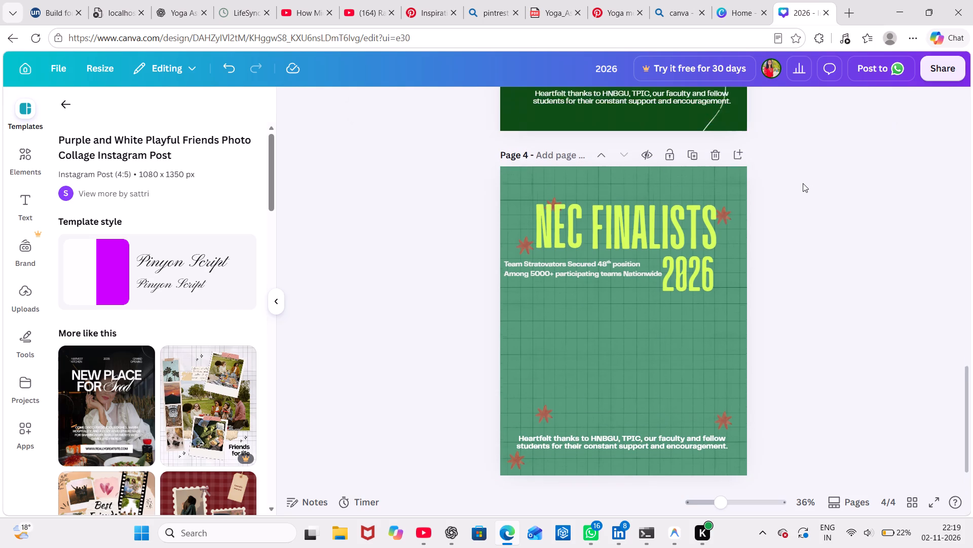
{"action": "scroll", "coordinate": [803, 183], "scroll_direction": "up", "scroll_amount": 1}
{"action": "left_click", "coordinate": [649, 167]}
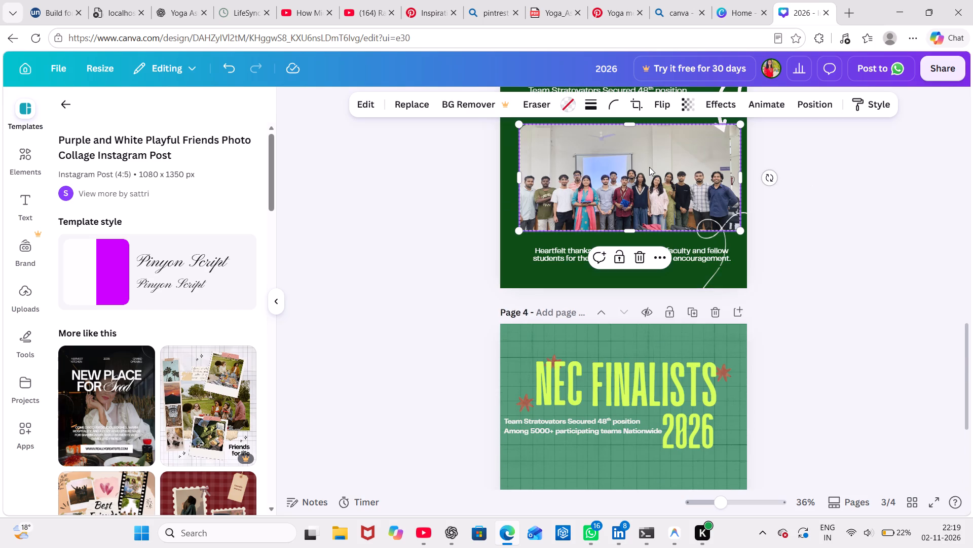
{"action": "key", "text": "ctrl+c"}
{"action": "scroll", "coordinate": [779, 276], "scroll_direction": "down", "scroll_amount": 1}
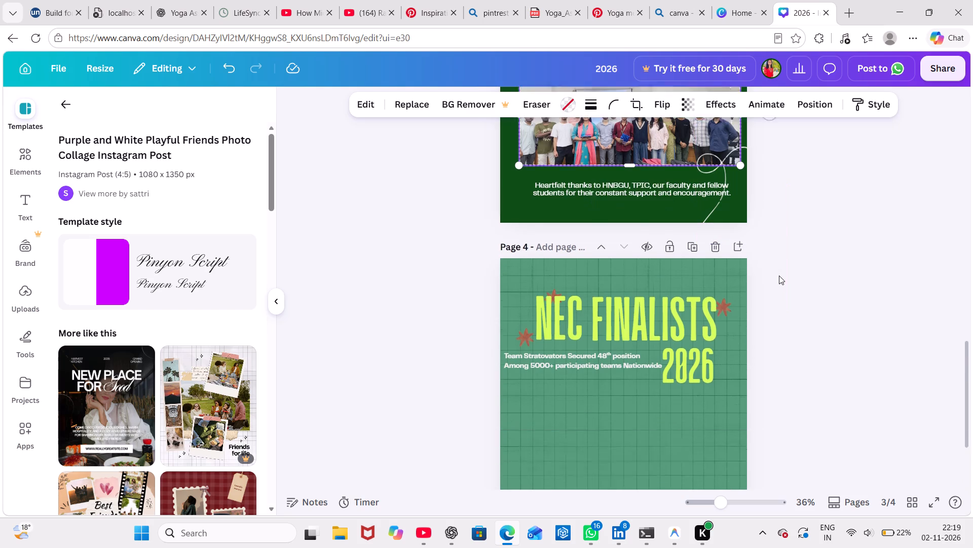
{"action": "scroll", "coordinate": [779, 276], "scroll_direction": "down", "scroll_amount": 2}
{"action": "left_click", "coordinate": [712, 335]}
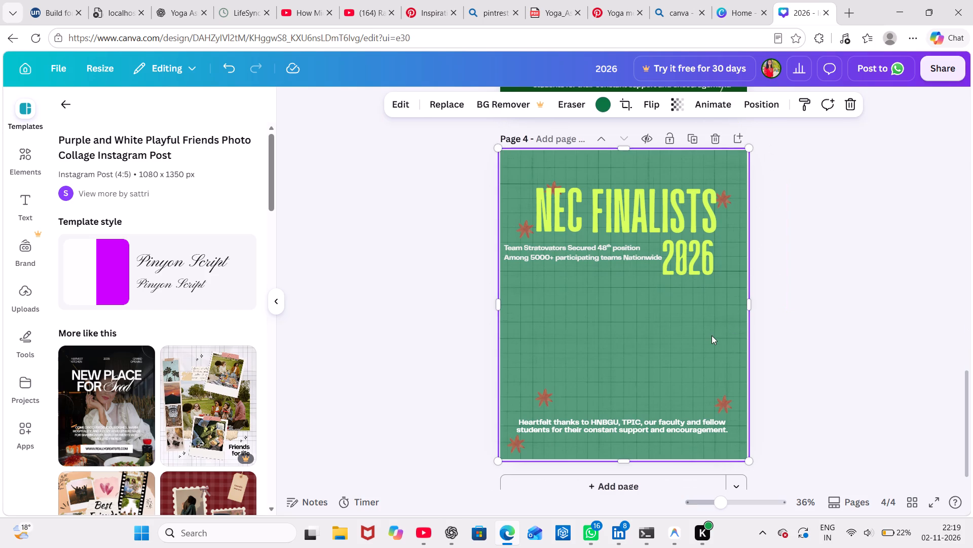
{"action": "key", "text": "ctrl+v"}
{"action": "left_click", "coordinate": [863, 288]}
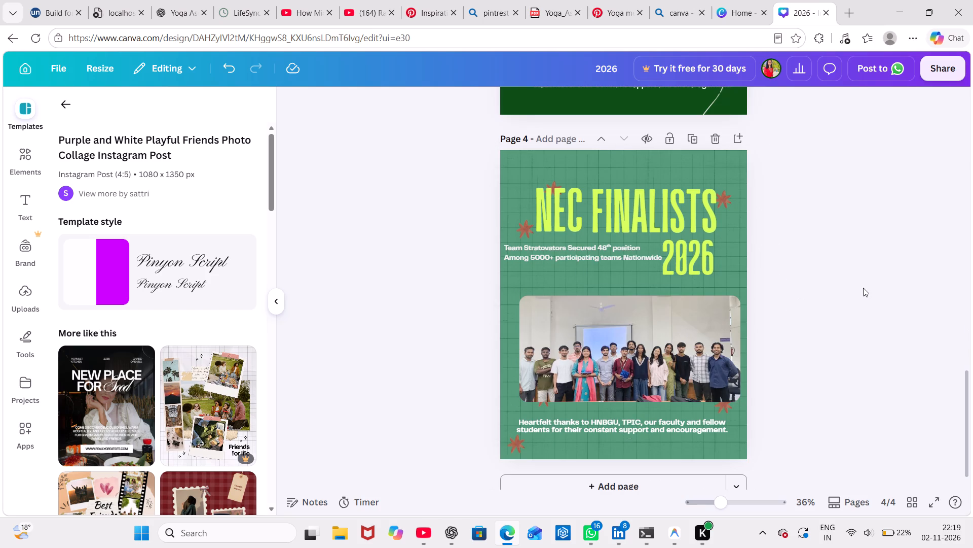
{"action": "left_click_drag", "start_coordinate": [658, 342], "coordinate": [650, 334]}
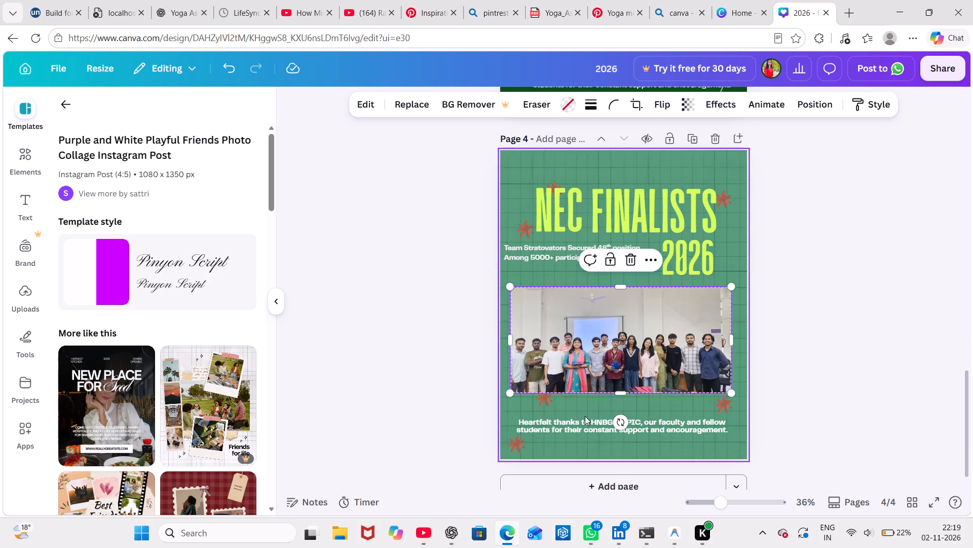
{"action": "left_click_drag", "start_coordinate": [610, 329], "coordinate": [614, 344]}
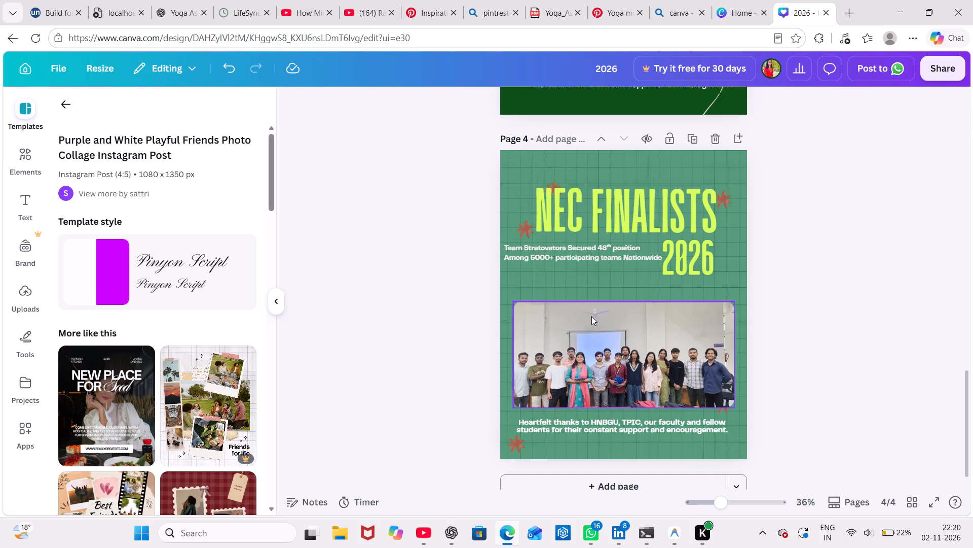
Move page 4's "Team Stratovators" text down into the gap between "2026" and the group photo.
{"action": "left_click_drag", "start_coordinate": [569, 256], "coordinate": [596, 287]}
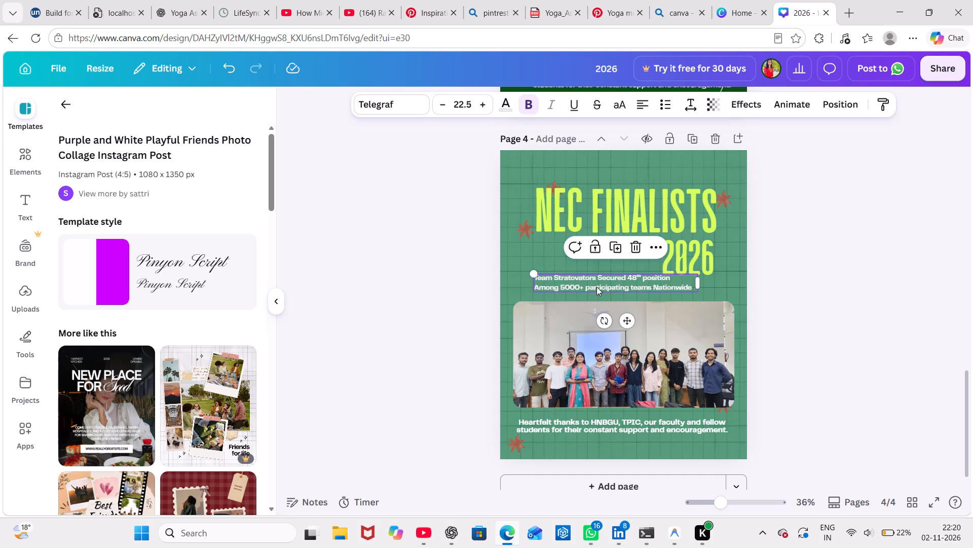
Set the team text's font size to 25.5 and widen its box to about 825 so it fits on two lines.
{"action": "left_click", "coordinate": [568, 427]}
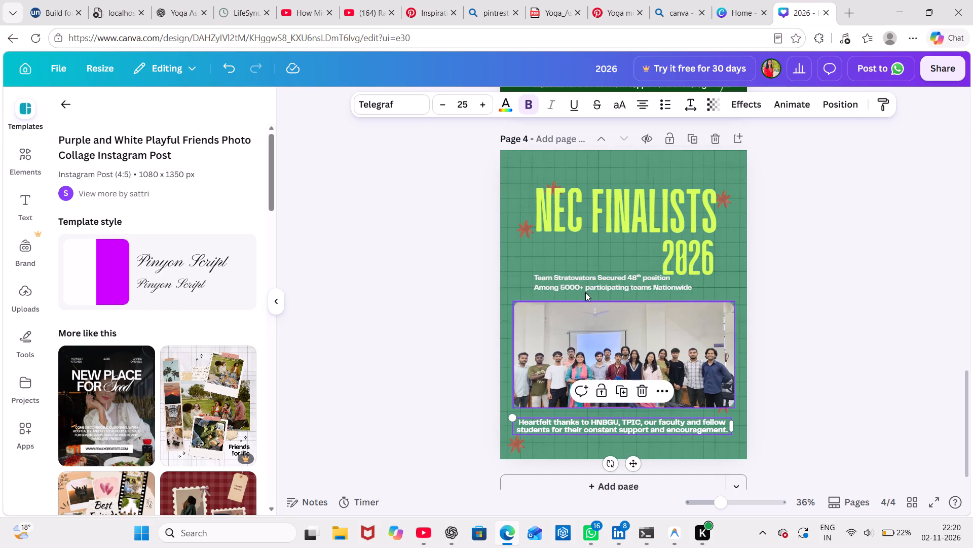
{"action": "left_click", "coordinate": [586, 286]}
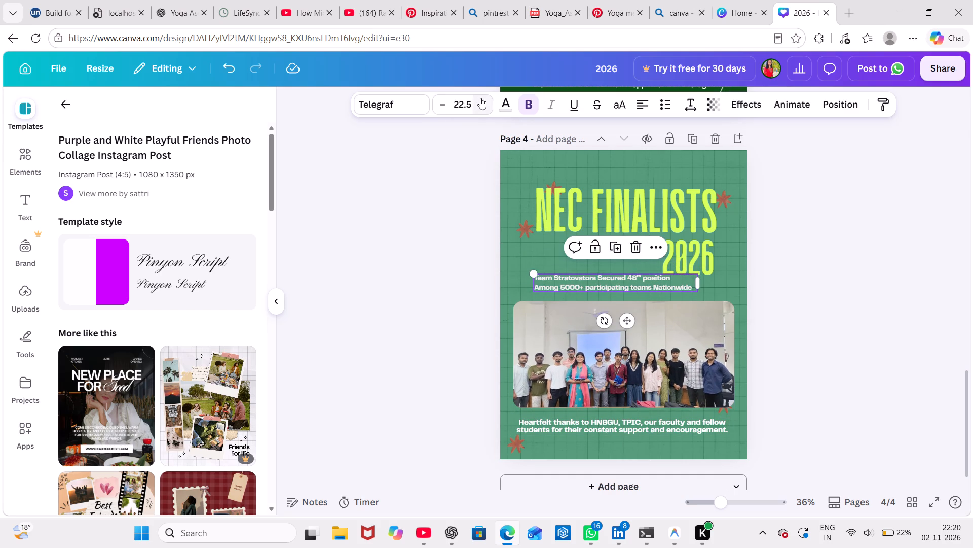
{"action": "triple_click", "coordinate": [481, 99]}
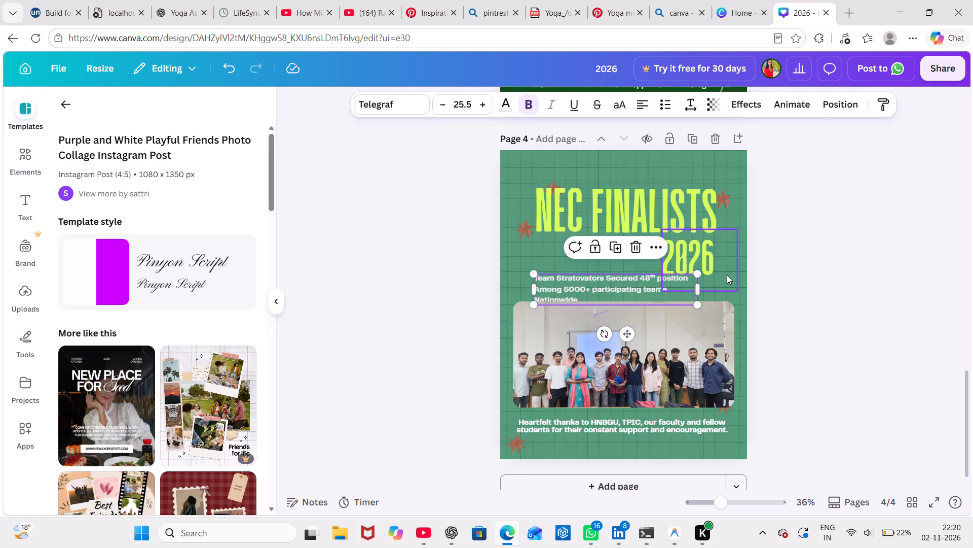
{"action": "left_click_drag", "start_coordinate": [698, 288], "coordinate": [721, 288]}
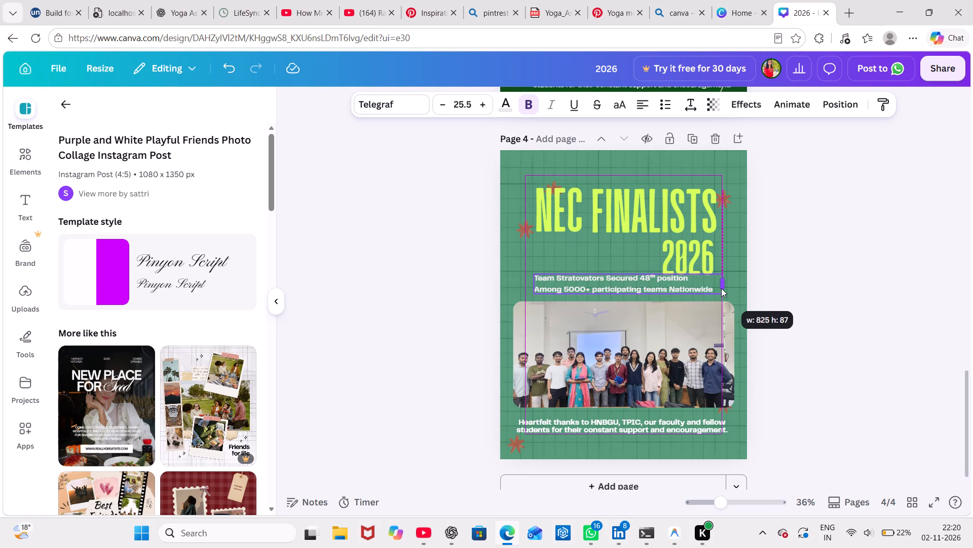
{"action": "left_click", "coordinate": [797, 282]}
Nudge the team text slightly left and down so it sits centred just above the photo.
{"action": "left_click_drag", "start_coordinate": [629, 287], "coordinate": [624, 287]}
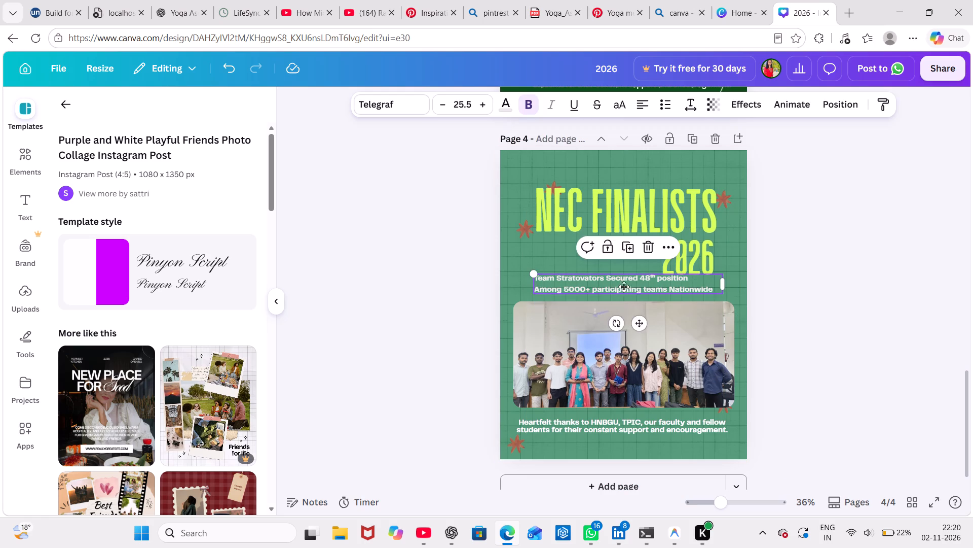
{"action": "left_click_drag", "start_coordinate": [624, 287], "coordinate": [622, 290]}
{"action": "left_click", "coordinate": [897, 270]}
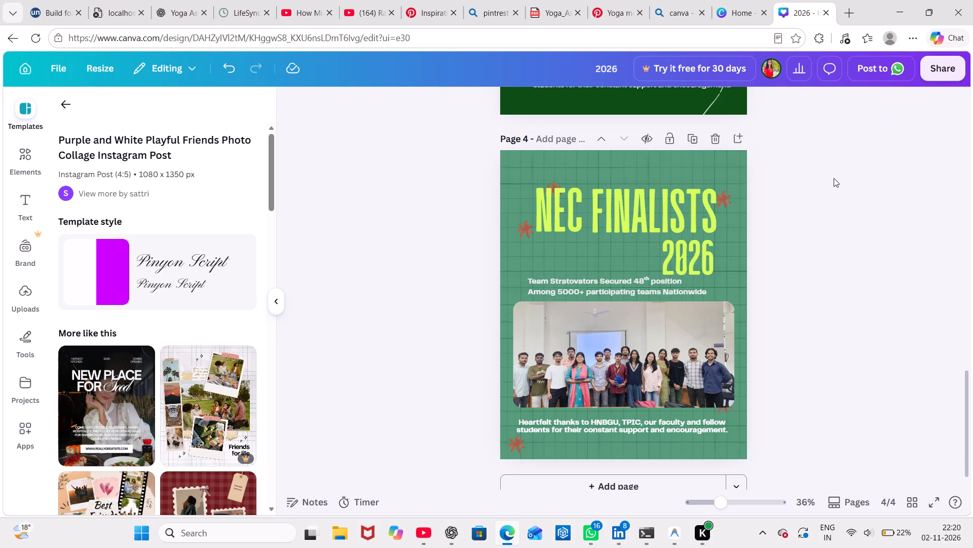
Shift "NEC" down to free the star at its top edge, and move that star to the start of the team text.
{"action": "scroll", "coordinate": [834, 178], "scroll_direction": "down", "scroll_amount": 1}
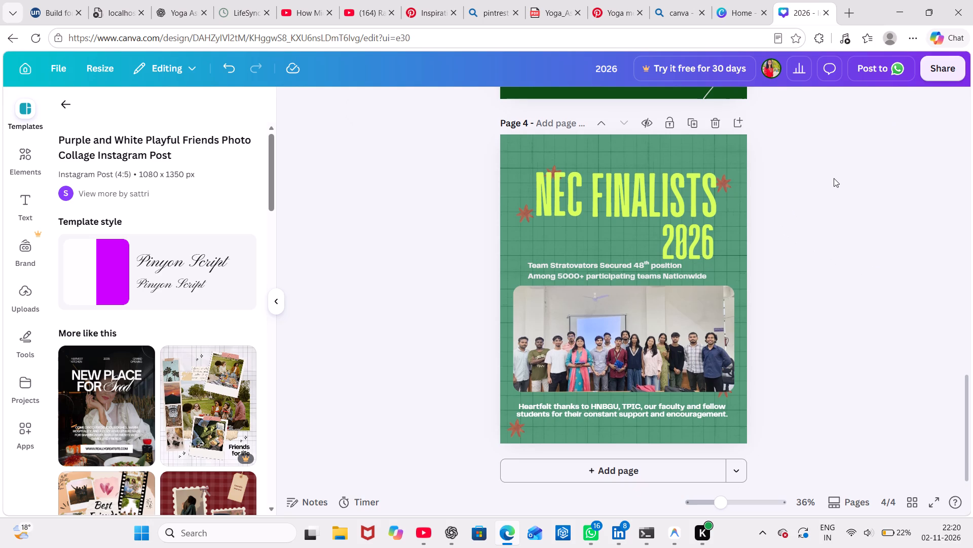
{"action": "scroll", "coordinate": [834, 178], "scroll_direction": "up", "scroll_amount": 1}
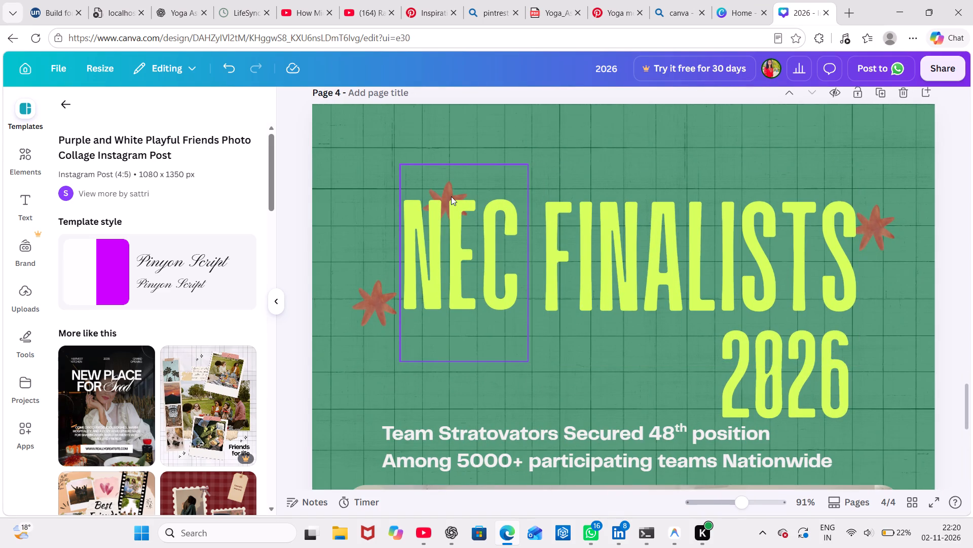
{"action": "left_click", "coordinate": [954, 149]}
{"action": "left_click_drag", "start_coordinate": [448, 189], "coordinate": [462, 242]}
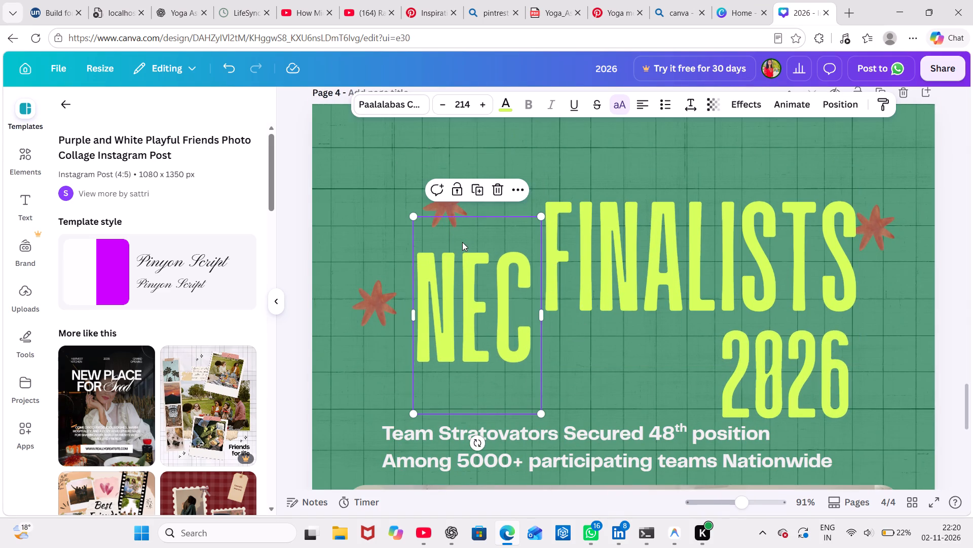
{"action": "left_click", "coordinate": [413, 204]}
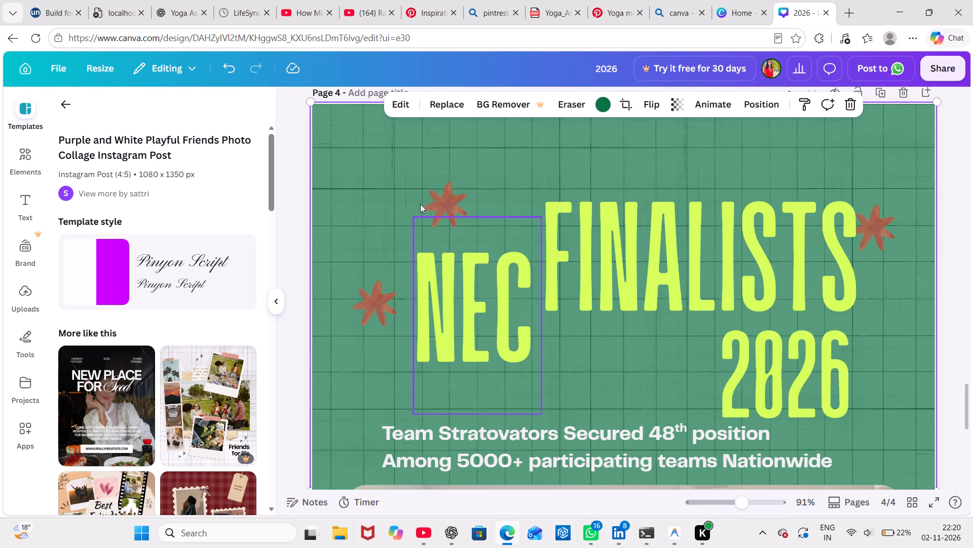
{"action": "left_click", "coordinate": [441, 203]}
{"action": "left_click_drag", "start_coordinate": [409, 175], "coordinate": [415, 197]}
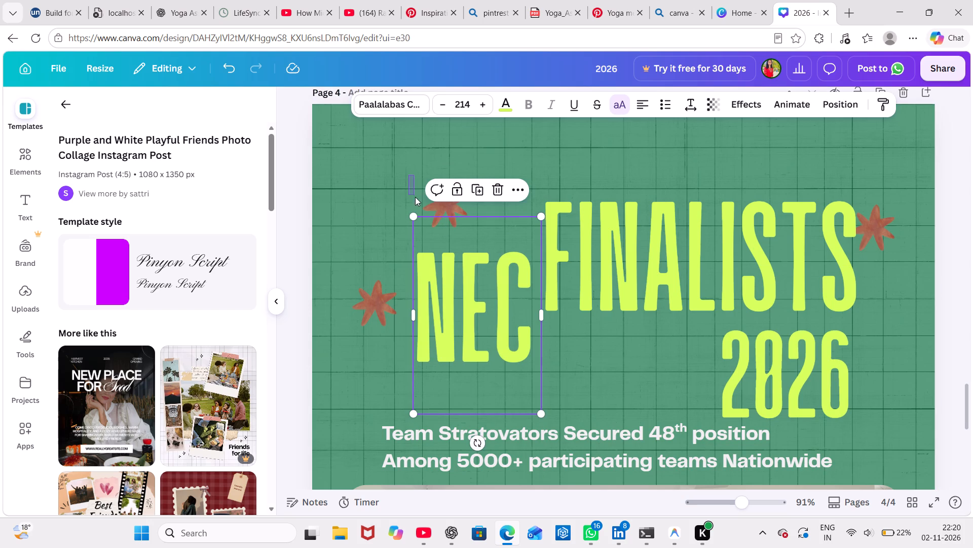
{"action": "left_click_drag", "start_coordinate": [415, 197], "coordinate": [416, 202]}
{"action": "left_click", "coordinate": [416, 202]}
{"action": "left_click", "coordinate": [456, 211]}
{"action": "left_click", "coordinate": [752, 195]}
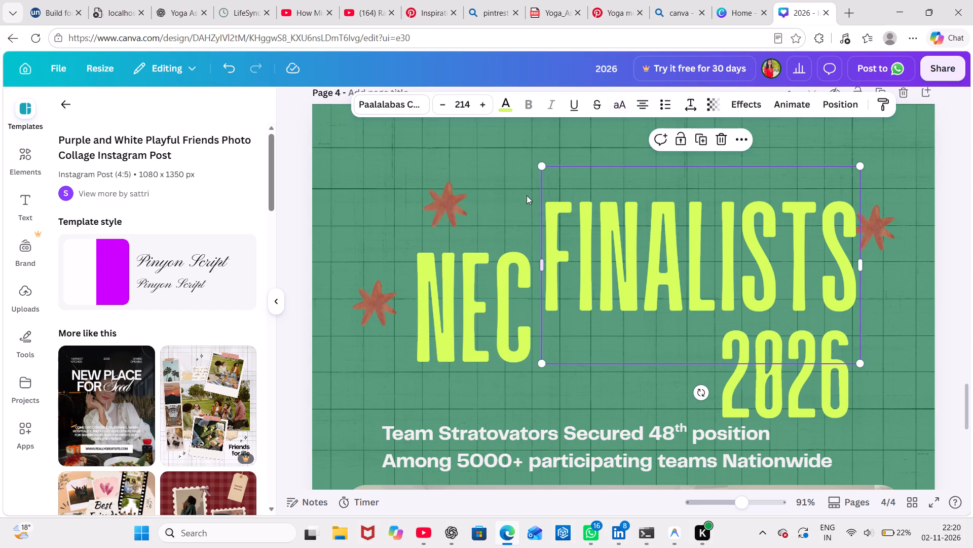
{"action": "left_click", "coordinate": [452, 182]}
{"action": "left_click", "coordinate": [452, 182]}
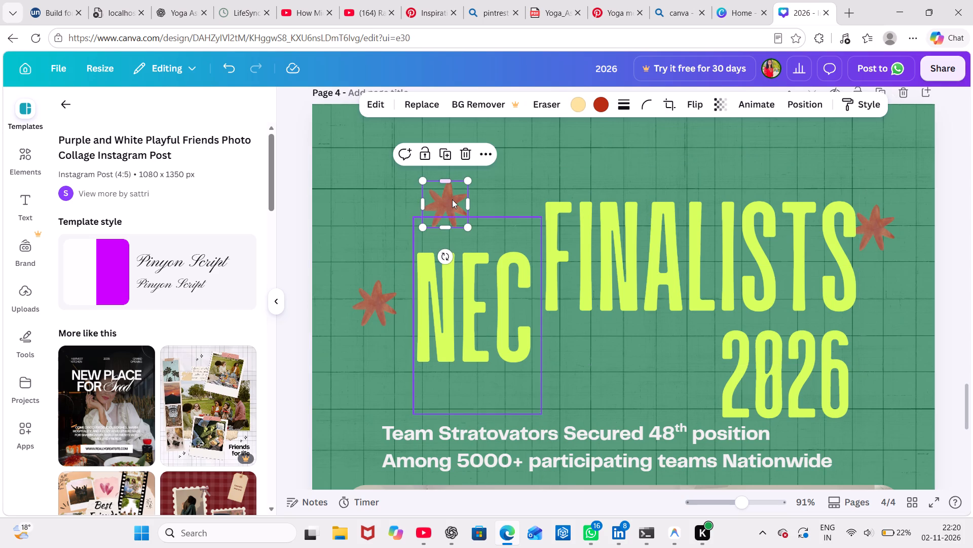
{"action": "left_click_drag", "start_coordinate": [452, 199], "coordinate": [390, 407]}
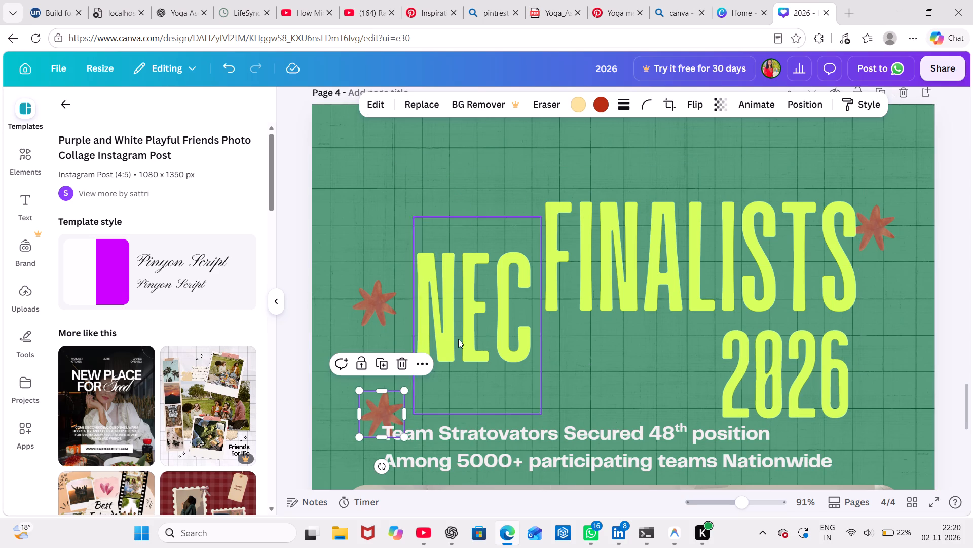
Move "NEC" back up in line with "FINALISTS".
{"action": "left_click_drag", "start_coordinate": [458, 339], "coordinate": [445, 293]}
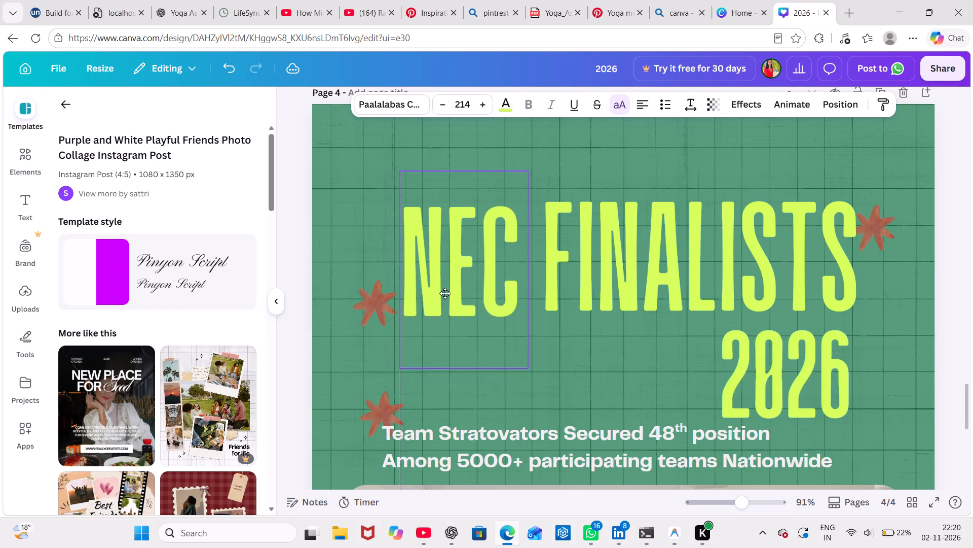
{"action": "left_click_drag", "start_coordinate": [445, 293], "coordinate": [443, 291]}
Move the star at the start of the team text across to the gap between "Stratovators" and "Secured", overlapping the line's top edge.
{"action": "scroll", "coordinate": [653, 267], "scroll_direction": "down", "scroll_amount": 1}
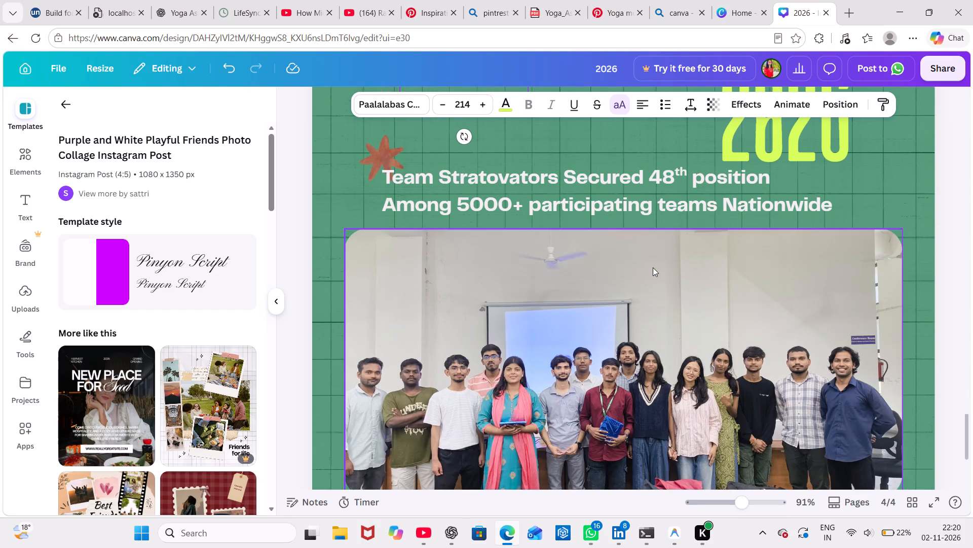
{"action": "scroll", "coordinate": [653, 267], "scroll_direction": "down", "scroll_amount": 1}
{"action": "scroll", "coordinate": [653, 267], "scroll_direction": "up", "scroll_amount": 1}
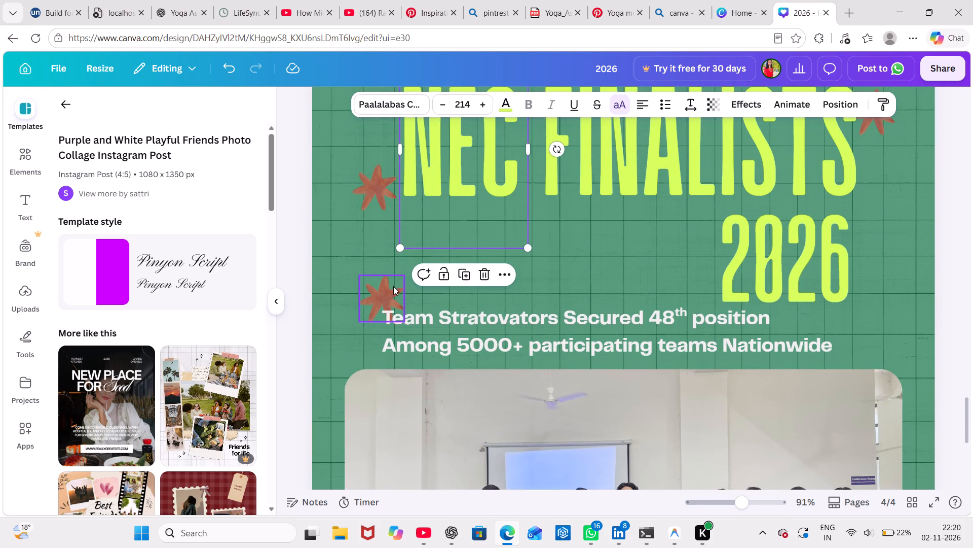
{"action": "left_click_drag", "start_coordinate": [393, 286], "coordinate": [548, 274]}
{"action": "left_click_drag", "start_coordinate": [548, 274], "coordinate": [556, 289]}
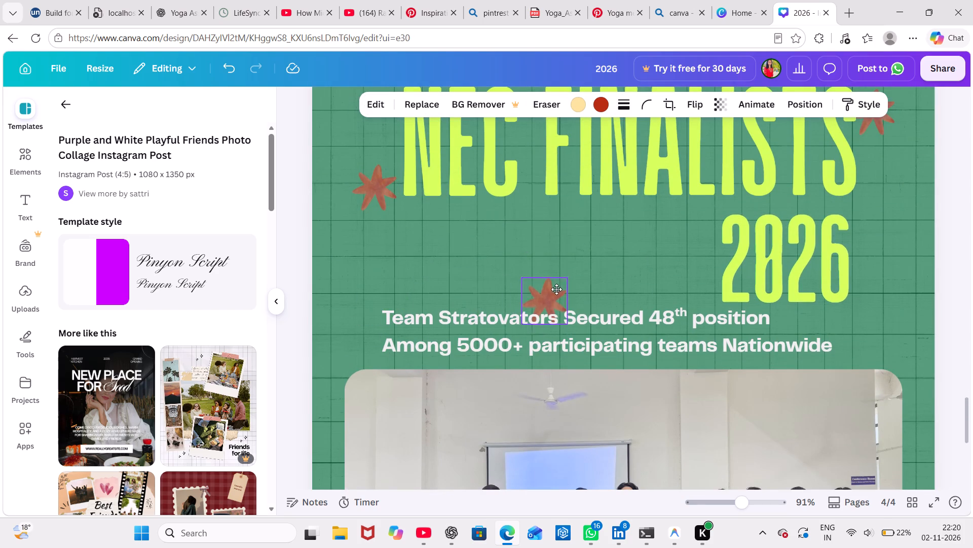
{"action": "left_click_drag", "start_coordinate": [556, 289], "coordinate": [558, 293]}
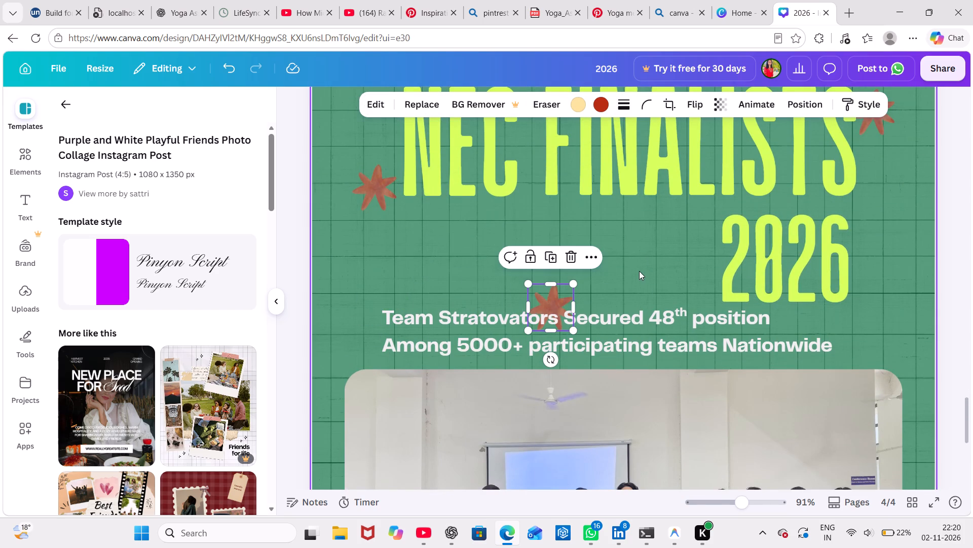
{"action": "left_click", "coordinate": [838, 252]}
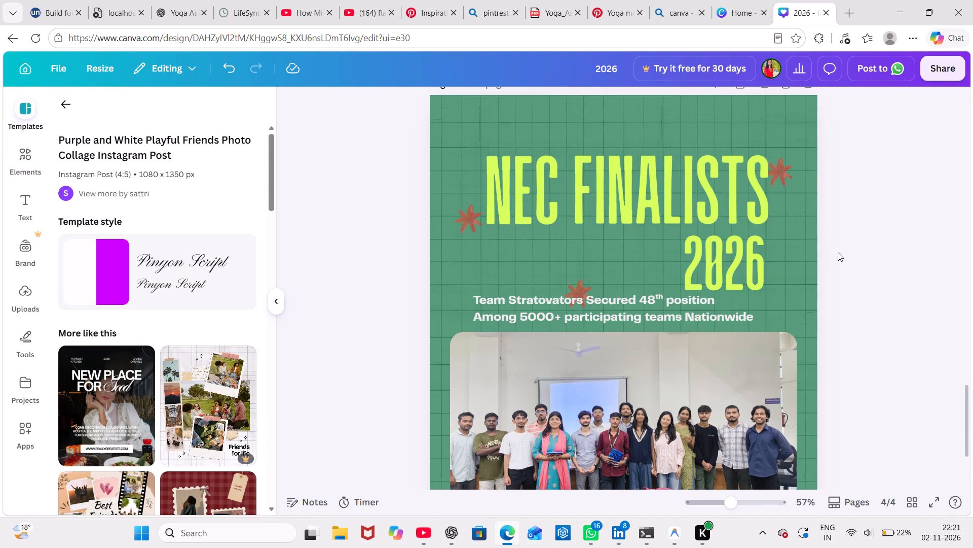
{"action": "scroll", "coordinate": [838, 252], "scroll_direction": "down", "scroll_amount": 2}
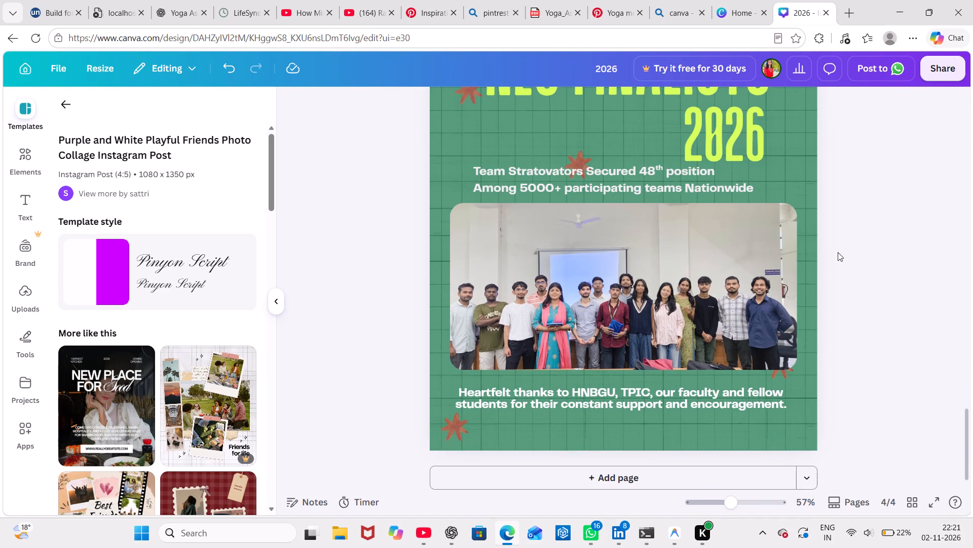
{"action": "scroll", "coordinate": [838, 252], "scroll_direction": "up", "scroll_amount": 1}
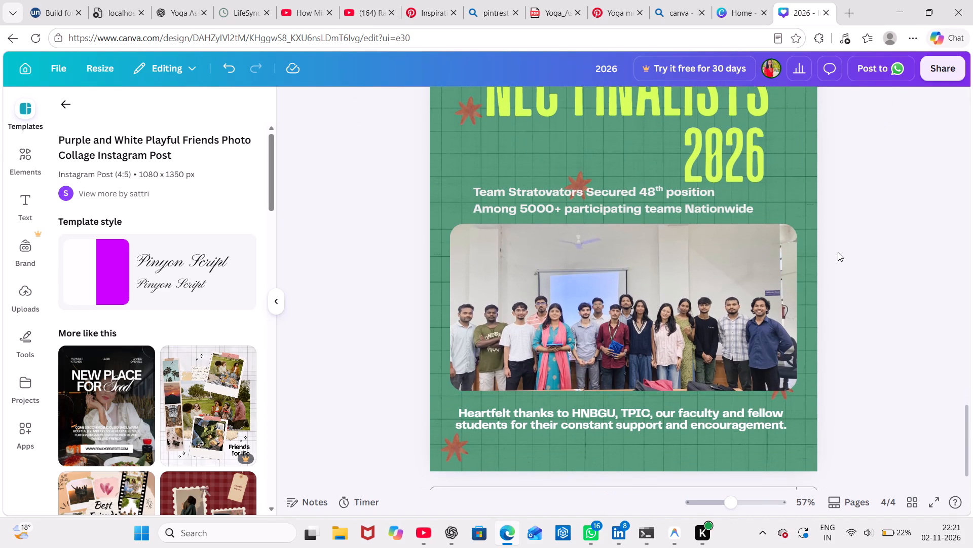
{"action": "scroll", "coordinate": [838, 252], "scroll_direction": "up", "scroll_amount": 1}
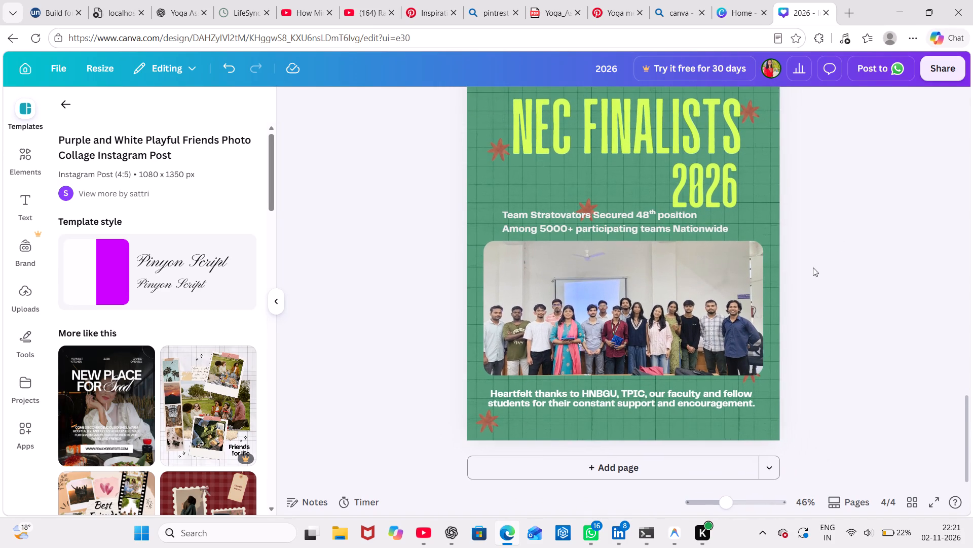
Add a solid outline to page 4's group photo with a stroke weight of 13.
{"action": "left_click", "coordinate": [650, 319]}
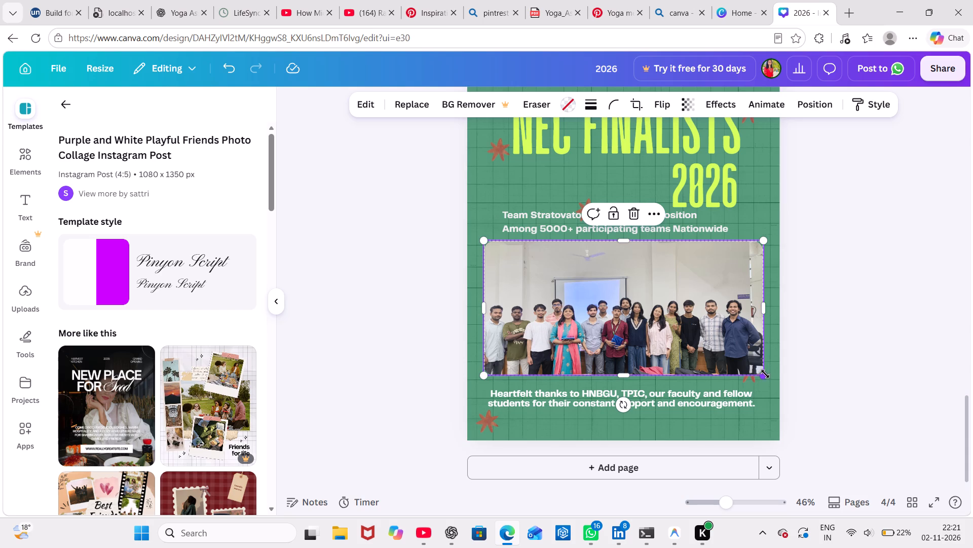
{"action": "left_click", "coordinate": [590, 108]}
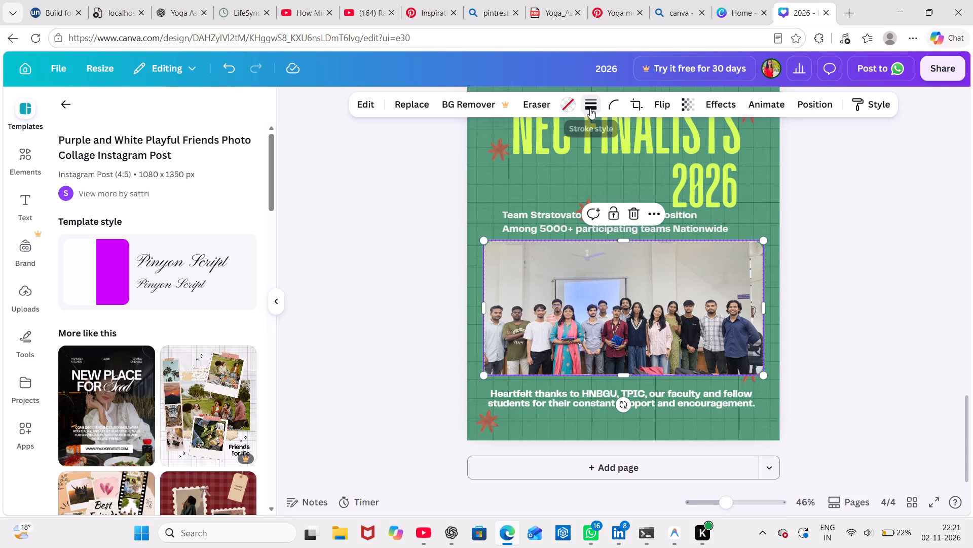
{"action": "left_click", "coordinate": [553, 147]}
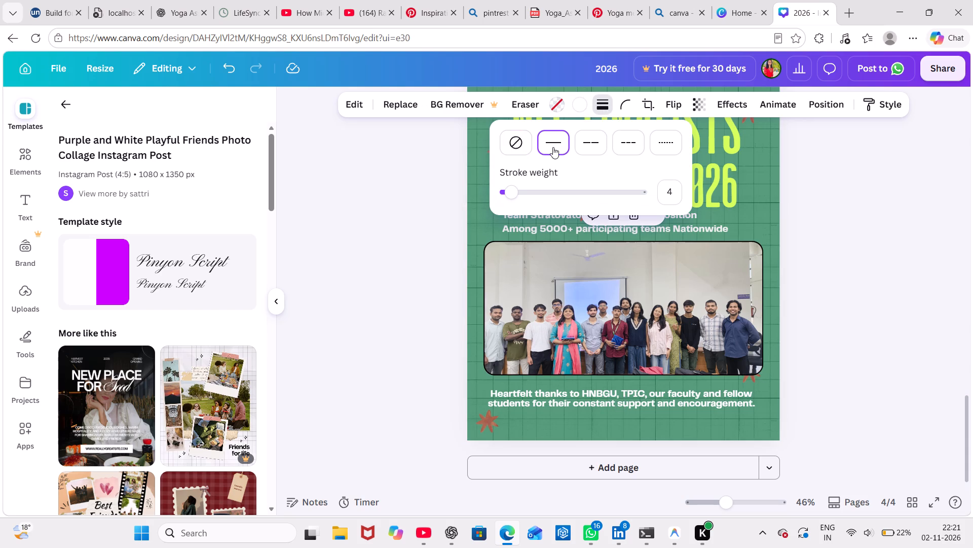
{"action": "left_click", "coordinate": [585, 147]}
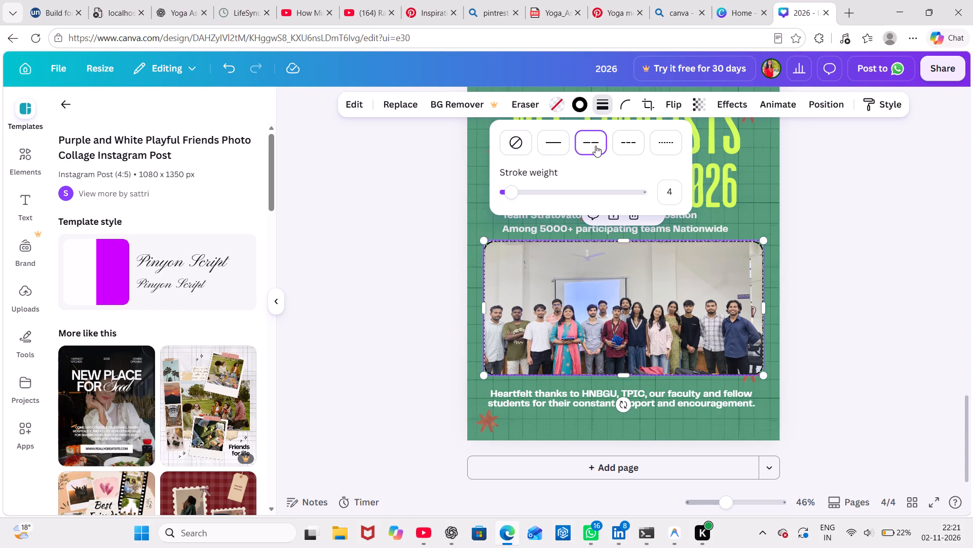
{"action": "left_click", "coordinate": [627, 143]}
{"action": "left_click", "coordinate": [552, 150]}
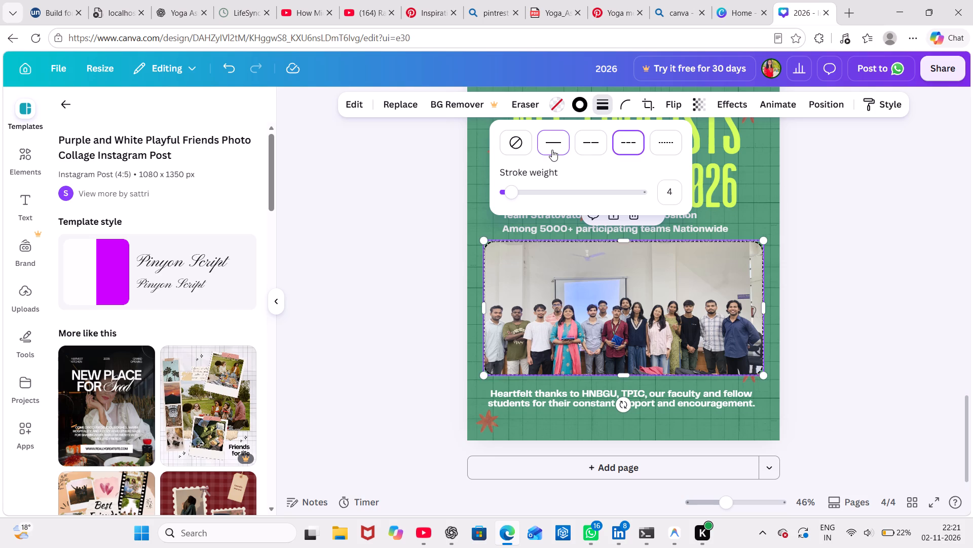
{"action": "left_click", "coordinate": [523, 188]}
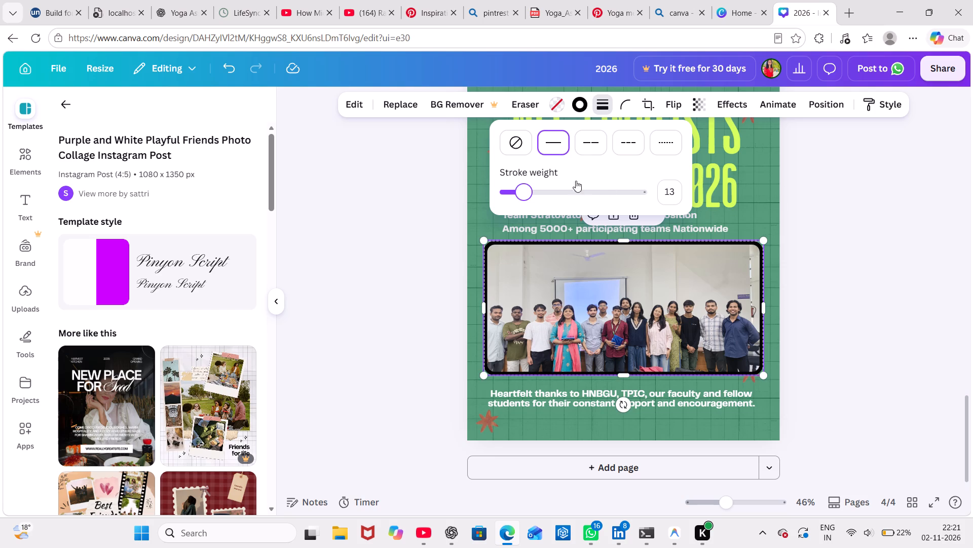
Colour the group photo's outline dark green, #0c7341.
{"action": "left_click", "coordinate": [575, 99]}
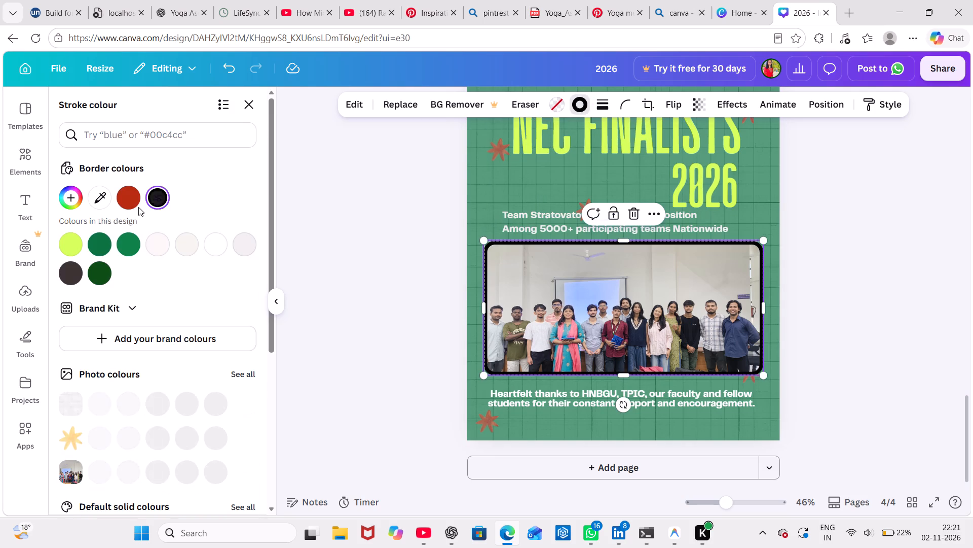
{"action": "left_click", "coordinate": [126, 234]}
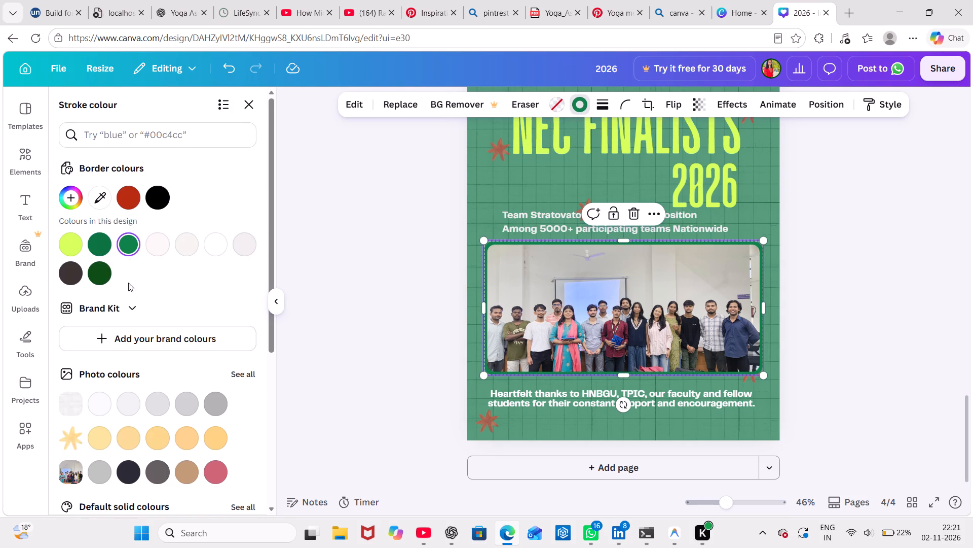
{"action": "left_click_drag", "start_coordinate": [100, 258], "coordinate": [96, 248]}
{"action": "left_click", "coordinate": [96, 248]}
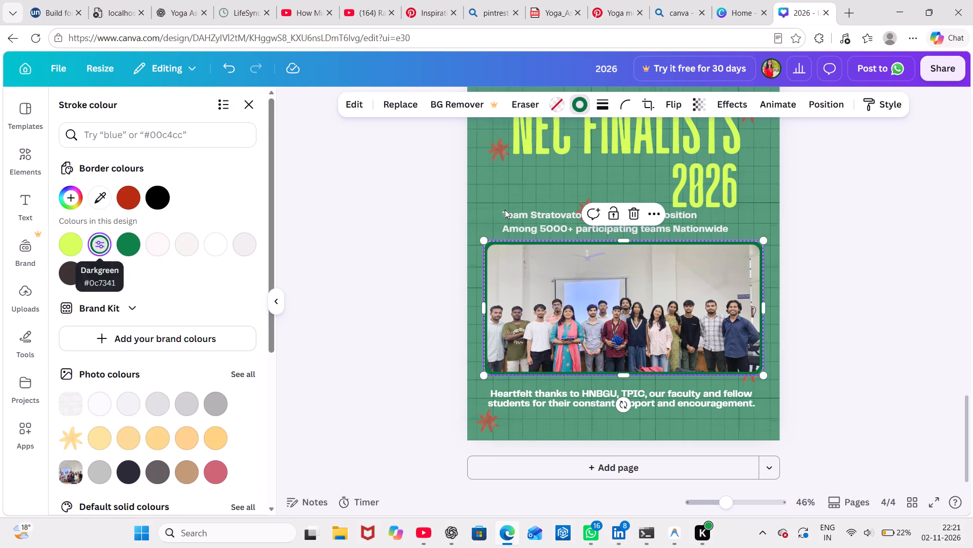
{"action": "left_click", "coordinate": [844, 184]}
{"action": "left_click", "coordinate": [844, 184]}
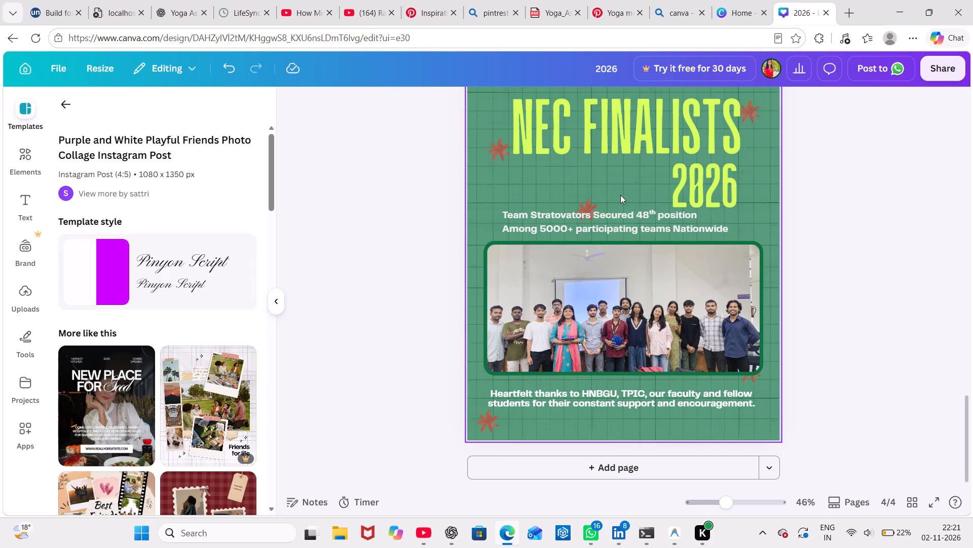
Search the elements for "frame" and add the black swirling corner ornament from the graphics results to page 4.
{"action": "left_click", "coordinate": [22, 160]}
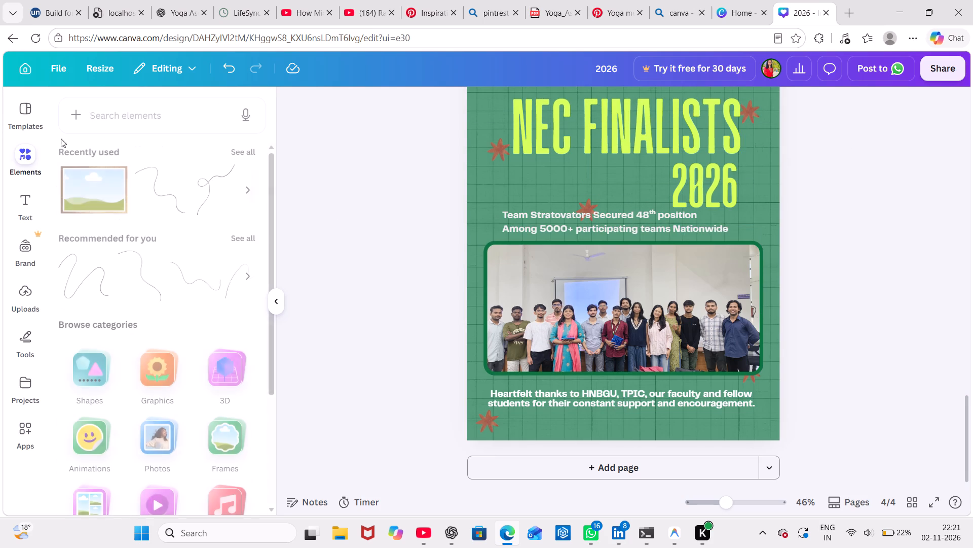
{"action": "left_click", "coordinate": [121, 115]}
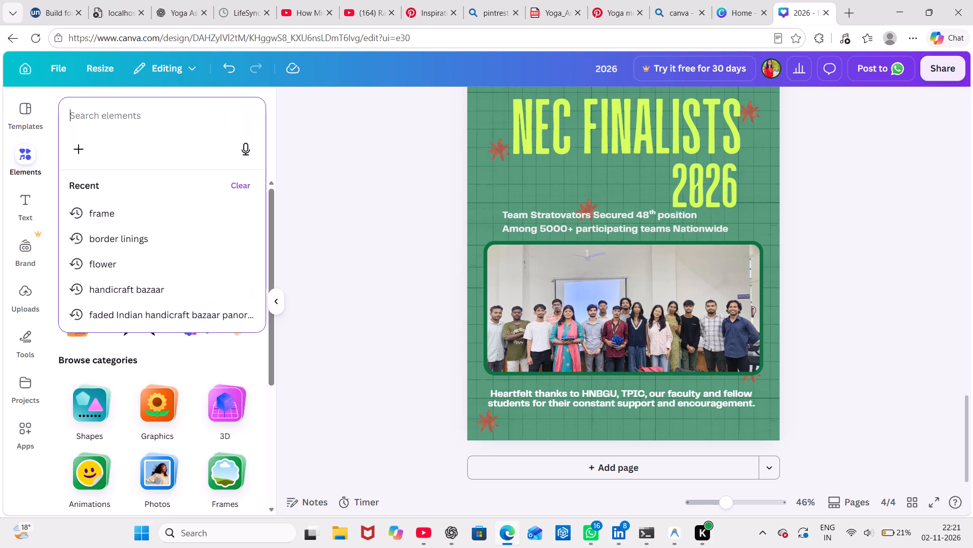
{"action": "type", "text": "frame"}
{"action": "key", "text": "Return"}
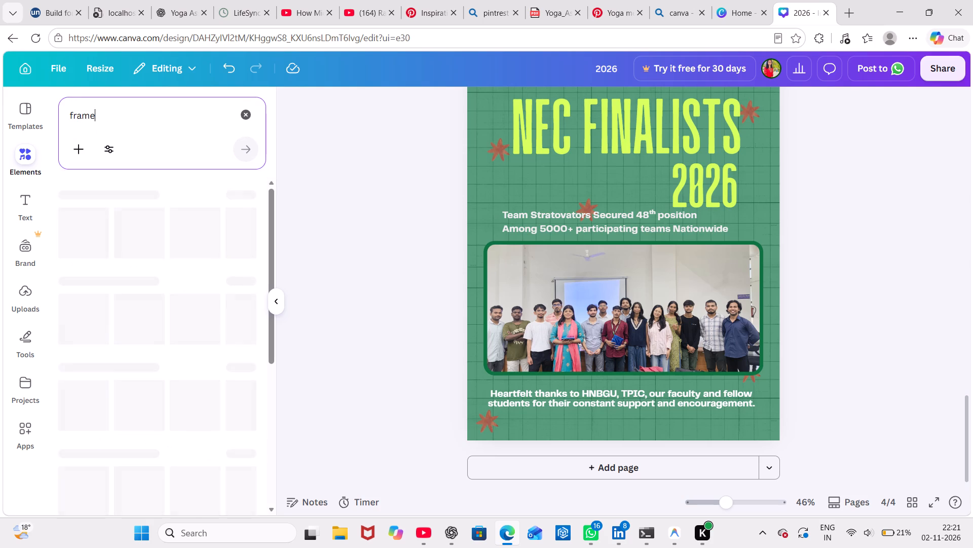
{"action": "scroll", "coordinate": [152, 268], "scroll_direction": "left", "scroll_amount": 1}
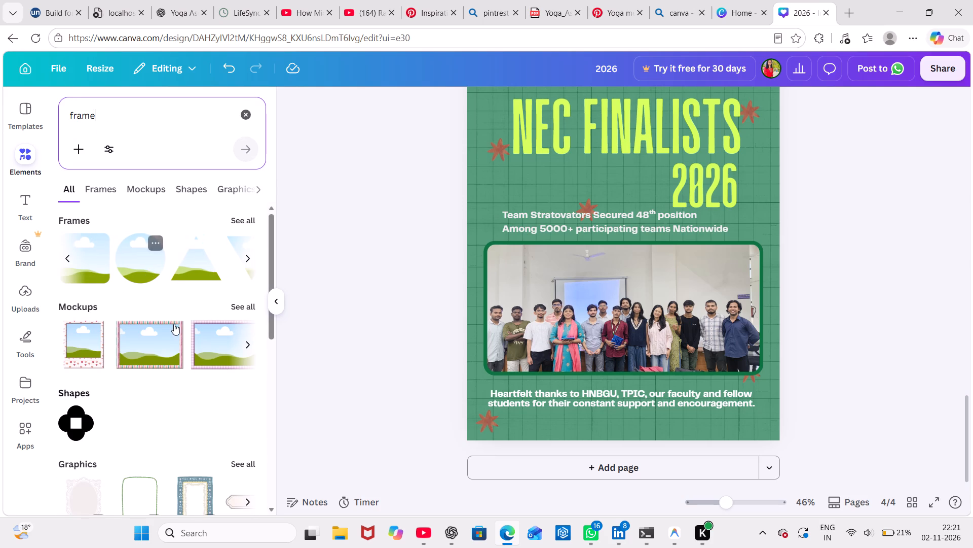
{"action": "scroll", "coordinate": [180, 342], "scroll_direction": "left", "scroll_amount": 3}
{"action": "scroll", "coordinate": [152, 406], "scroll_direction": "down", "scroll_amount": 1}
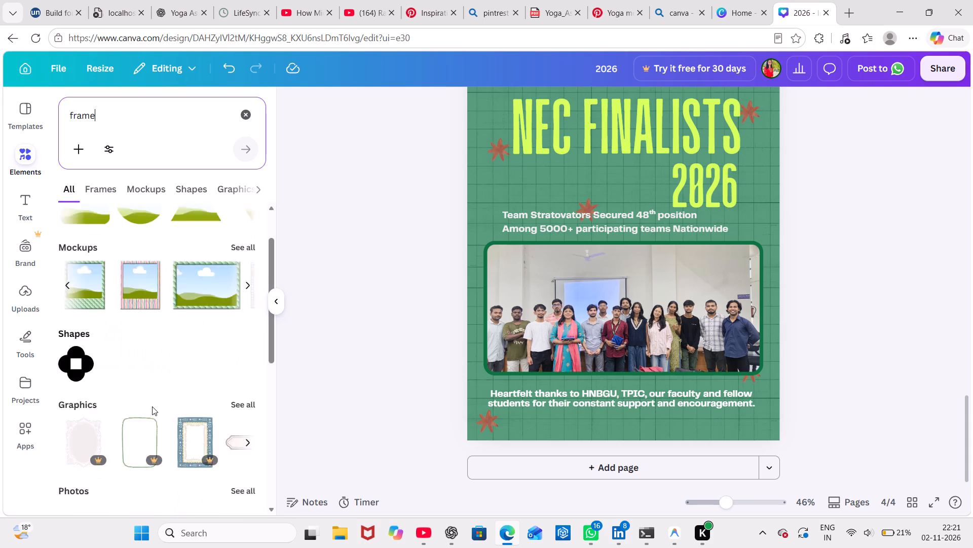
{"action": "scroll", "coordinate": [152, 406], "scroll_direction": "down", "scroll_amount": 1}
{"action": "scroll", "coordinate": [195, 335], "scroll_direction": "left", "scroll_amount": 2}
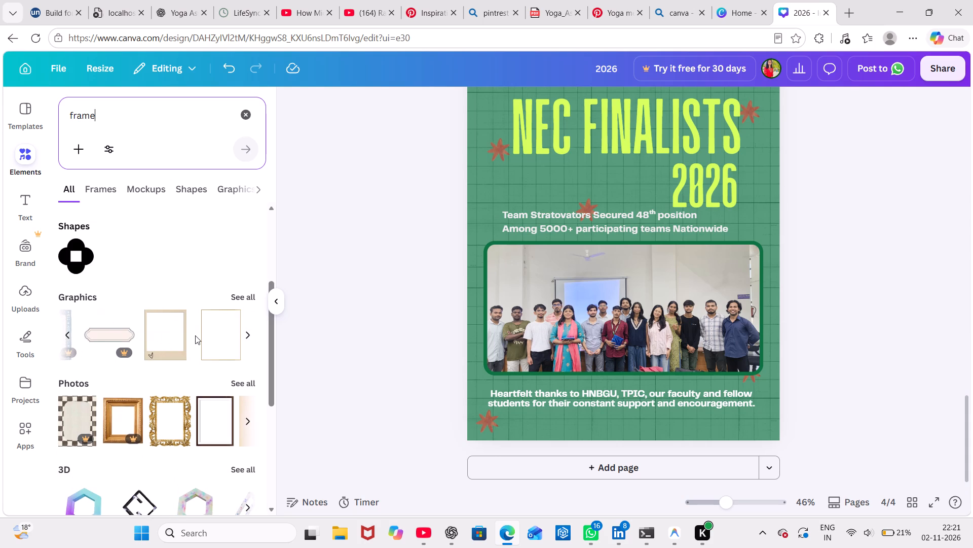
{"action": "scroll", "coordinate": [195, 335], "scroll_direction": "left", "scroll_amount": 5}
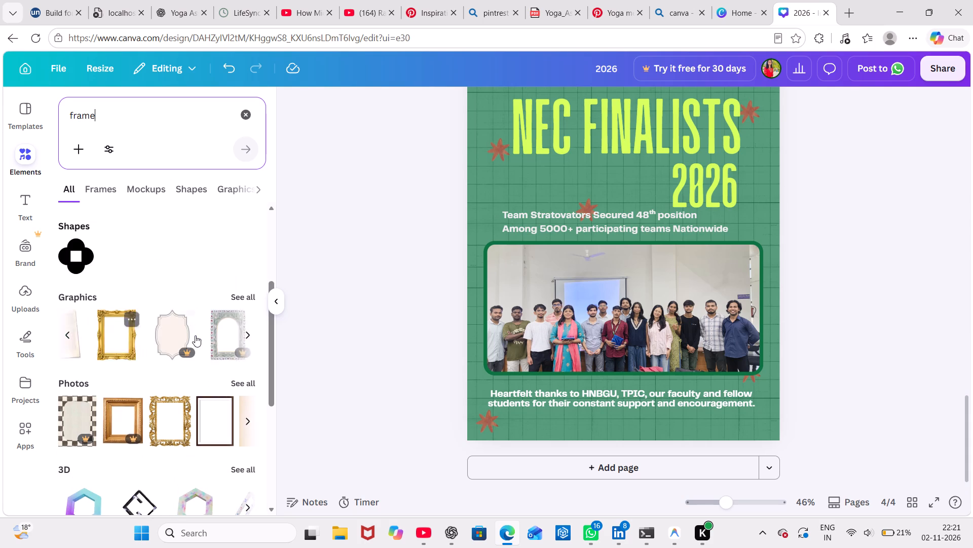
{"action": "scroll", "coordinate": [195, 335], "scroll_direction": "left", "scroll_amount": 6}
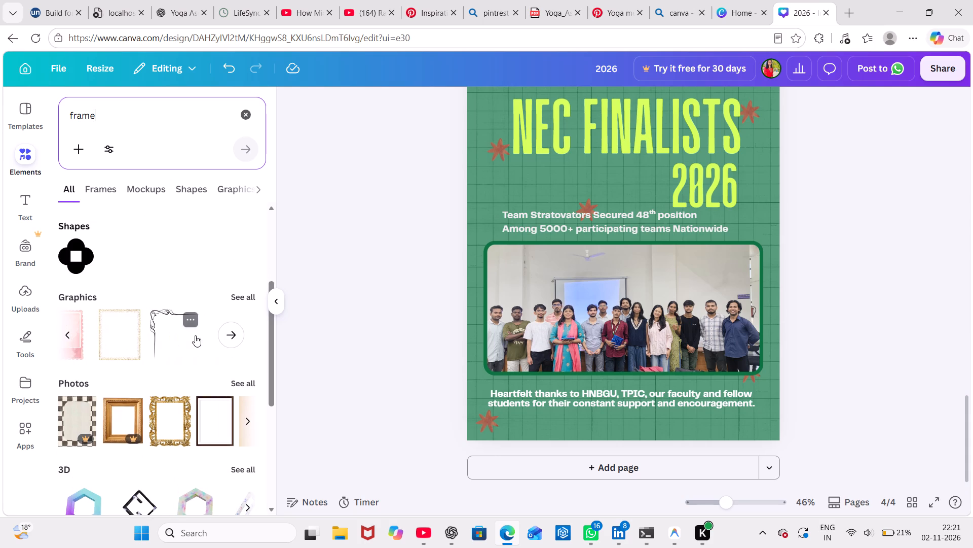
{"action": "scroll", "coordinate": [195, 335], "scroll_direction": "left", "scroll_amount": 1}
{"action": "left_click", "coordinate": [153, 322]}
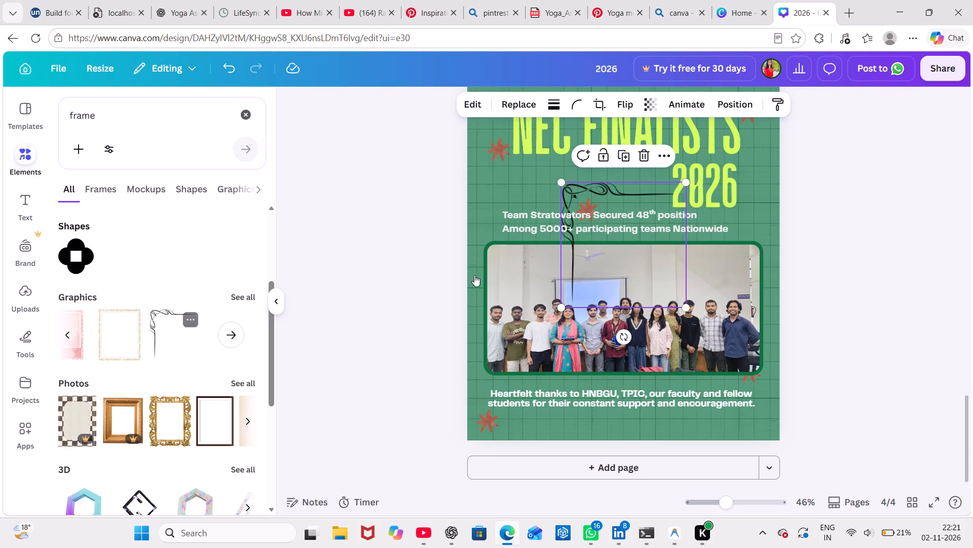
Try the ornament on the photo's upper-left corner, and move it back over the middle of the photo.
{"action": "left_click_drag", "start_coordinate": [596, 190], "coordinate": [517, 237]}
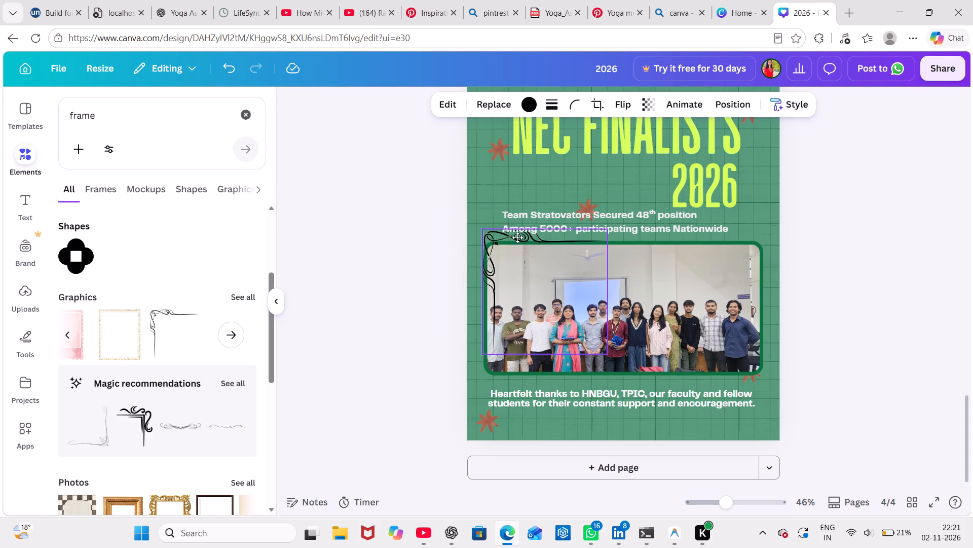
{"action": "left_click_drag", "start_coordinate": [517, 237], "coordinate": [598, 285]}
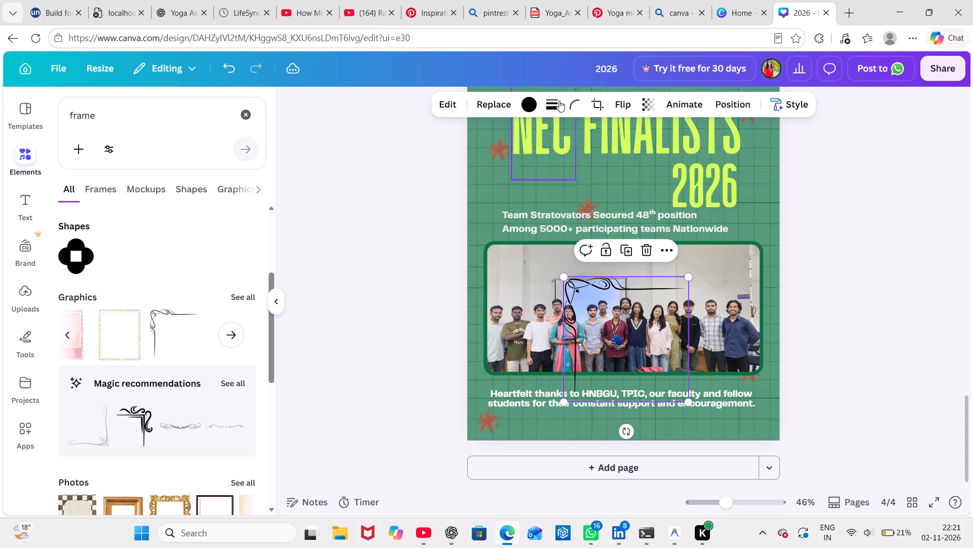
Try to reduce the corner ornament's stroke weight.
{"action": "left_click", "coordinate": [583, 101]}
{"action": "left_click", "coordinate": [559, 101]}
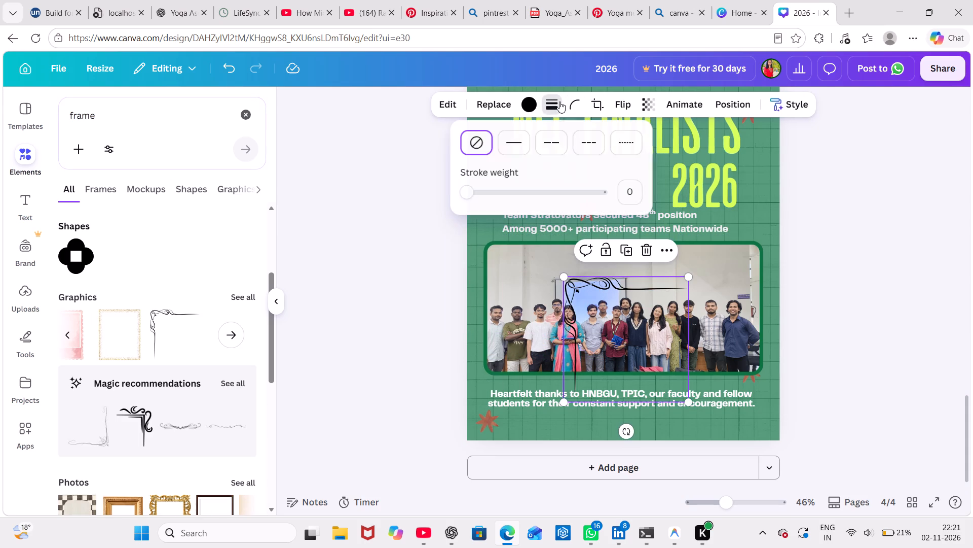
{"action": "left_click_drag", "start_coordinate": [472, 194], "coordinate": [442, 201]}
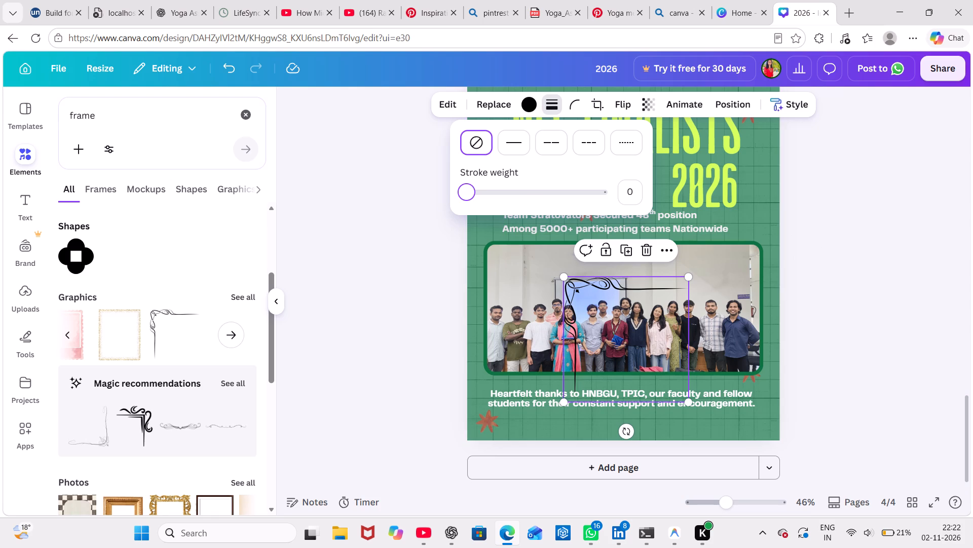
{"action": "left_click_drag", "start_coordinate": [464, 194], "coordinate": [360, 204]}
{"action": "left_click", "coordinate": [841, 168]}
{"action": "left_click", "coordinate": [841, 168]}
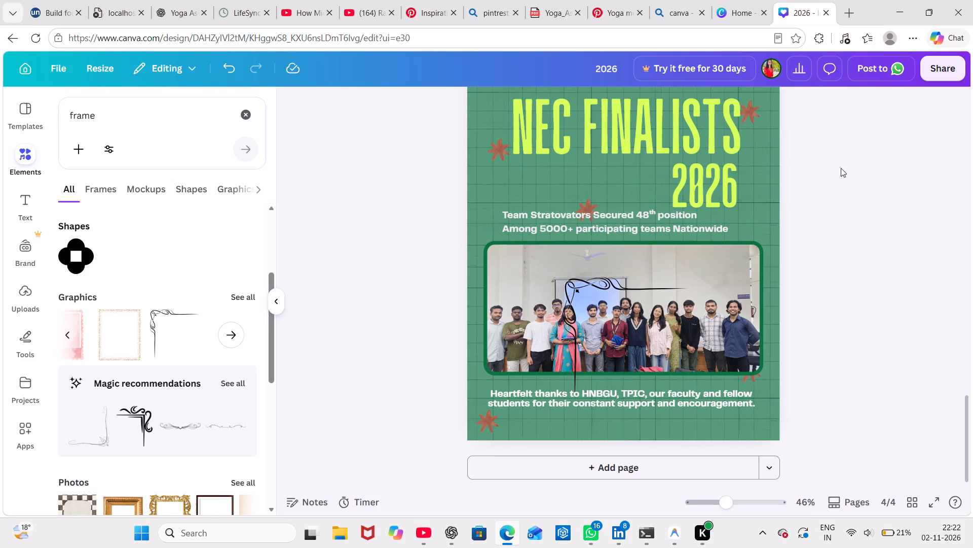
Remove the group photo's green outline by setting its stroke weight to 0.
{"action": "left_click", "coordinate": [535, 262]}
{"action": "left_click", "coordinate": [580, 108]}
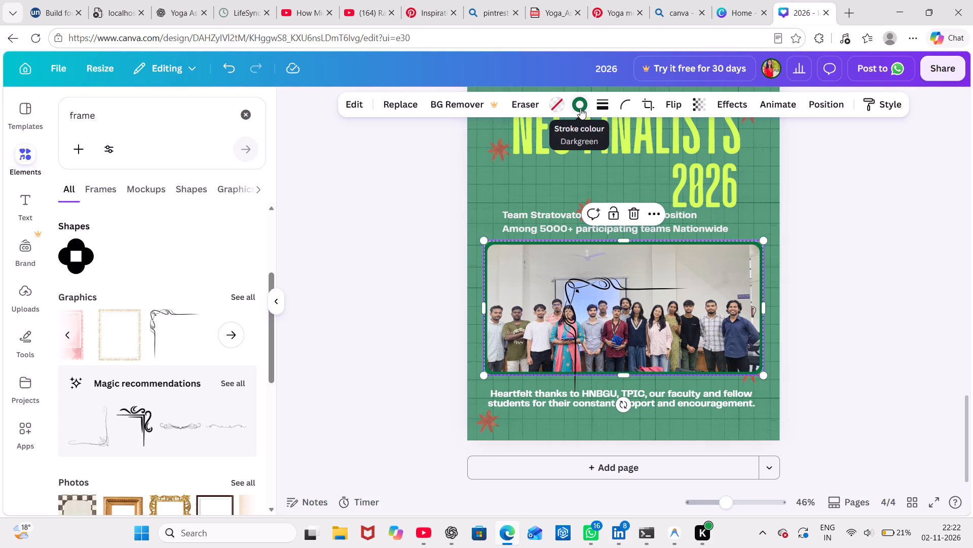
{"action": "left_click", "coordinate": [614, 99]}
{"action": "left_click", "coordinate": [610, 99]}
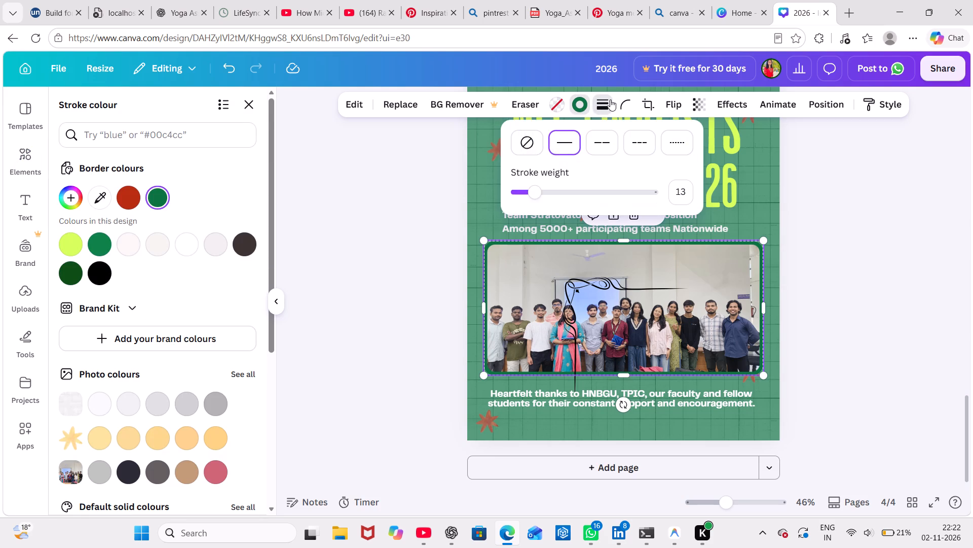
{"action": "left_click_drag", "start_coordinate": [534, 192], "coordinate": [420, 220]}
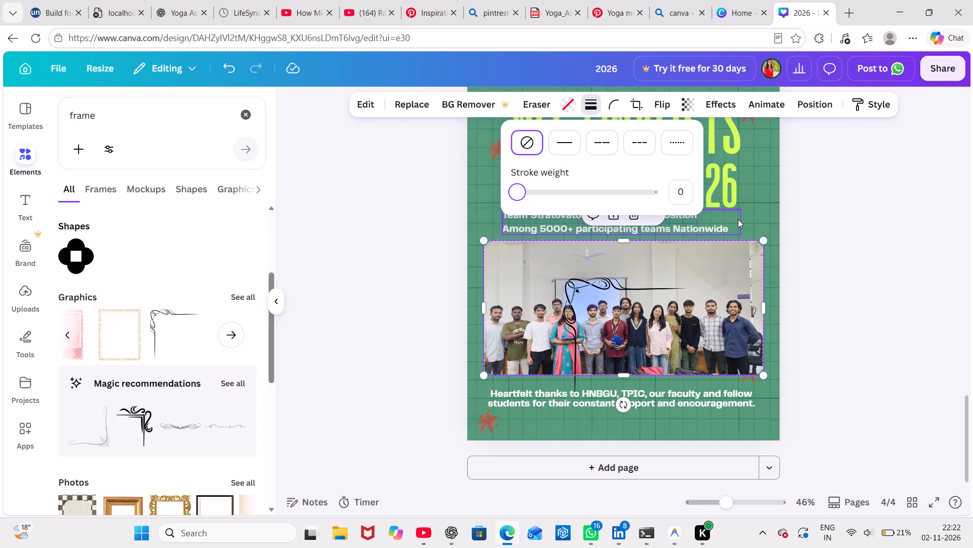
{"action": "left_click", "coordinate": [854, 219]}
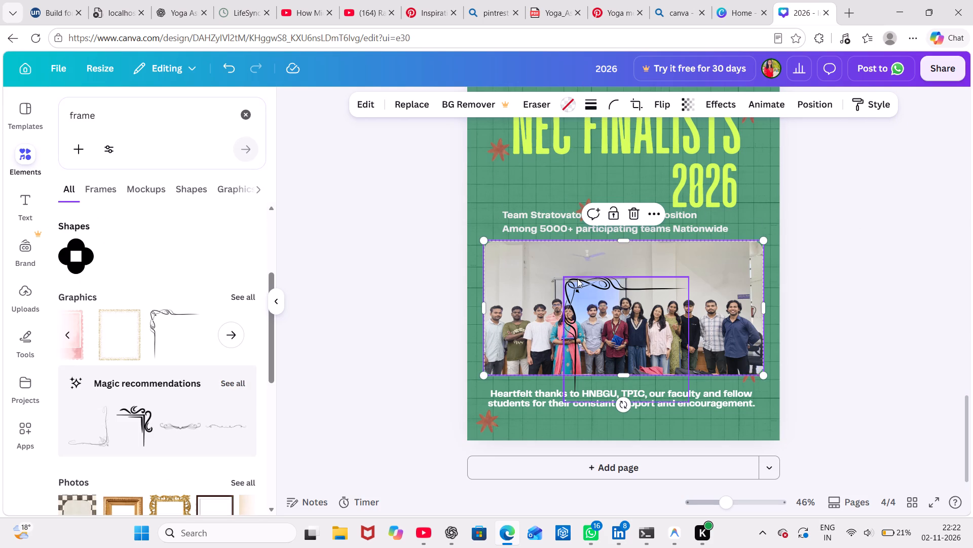
Shift the group photo slightly right and down.
{"action": "left_click_drag", "start_coordinate": [577, 279], "coordinate": [581, 285]}
{"action": "left_click", "coordinate": [854, 259]}
Move the corner ornament onto the group photo's upper-left corner so its lines follow the photo's top and left edges.
{"action": "left_click_drag", "start_coordinate": [633, 285], "coordinate": [621, 285]}
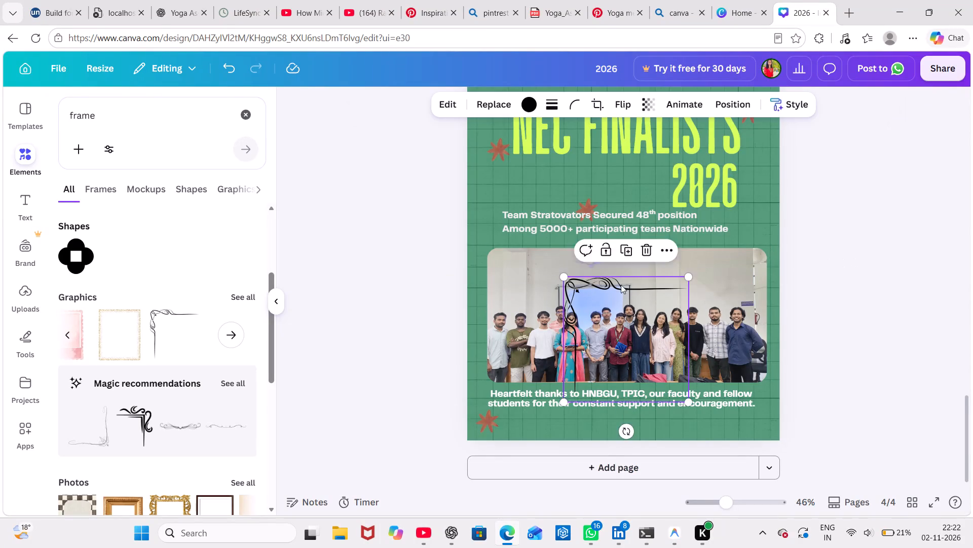
{"action": "left_click_drag", "start_coordinate": [621, 285], "coordinate": [545, 247]}
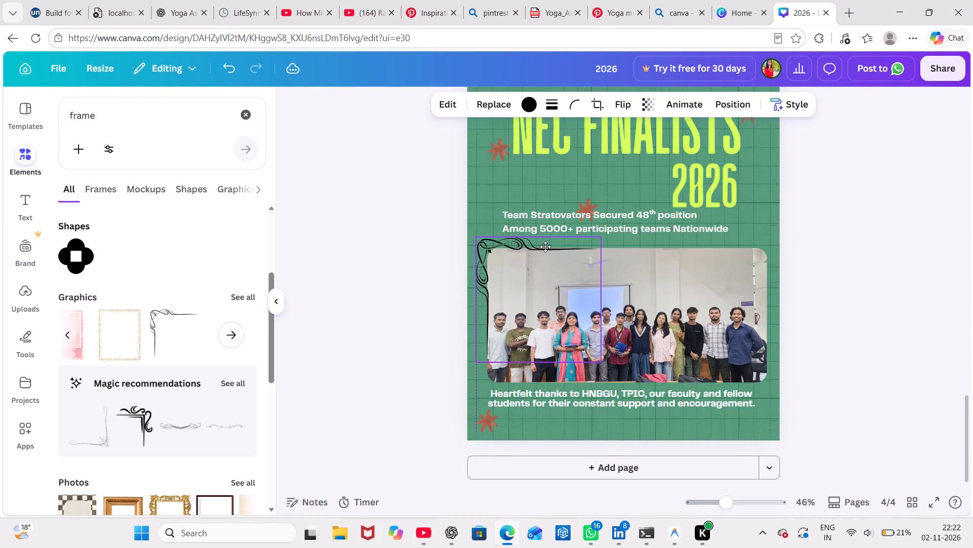
{"action": "left_click_drag", "start_coordinate": [545, 247], "coordinate": [546, 249]}
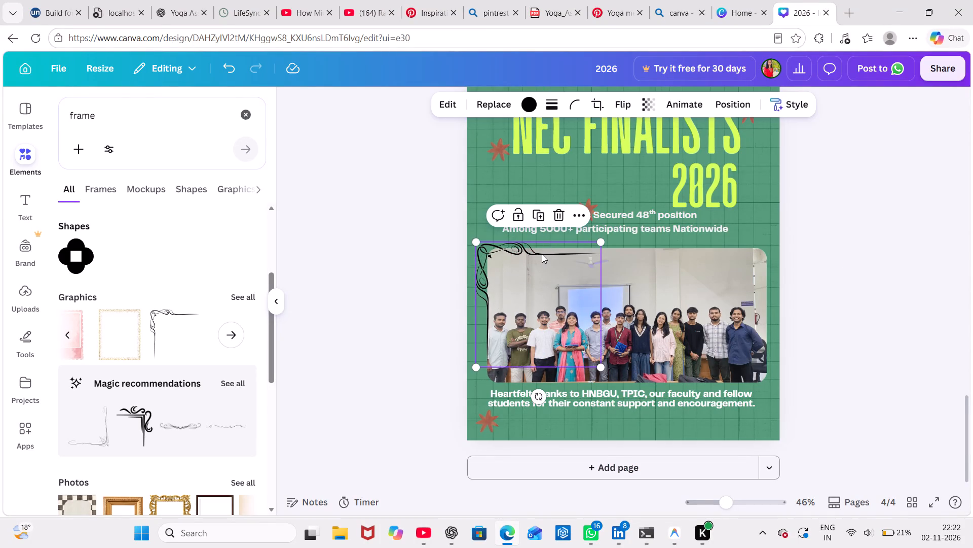
{"action": "left_click", "coordinate": [541, 254]}
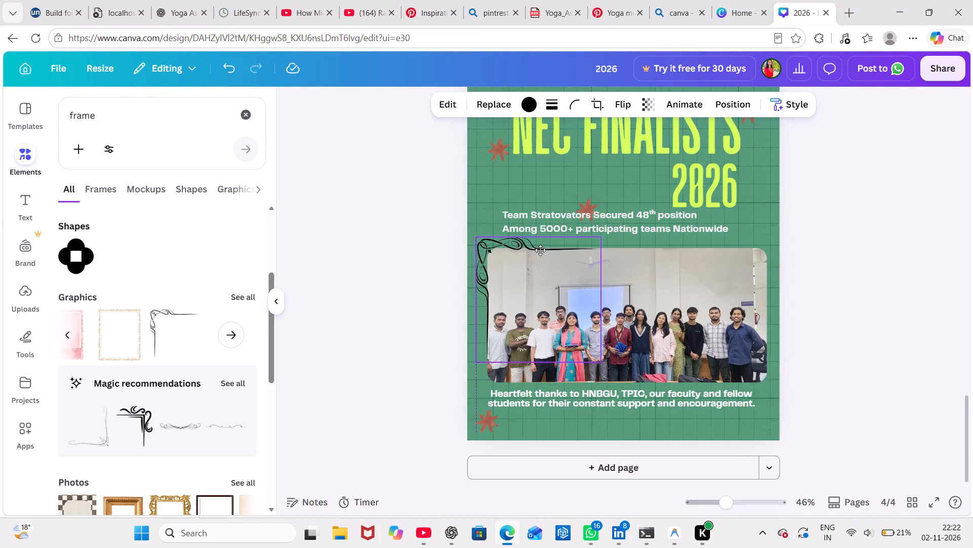
{"action": "left_click", "coordinate": [891, 215]}
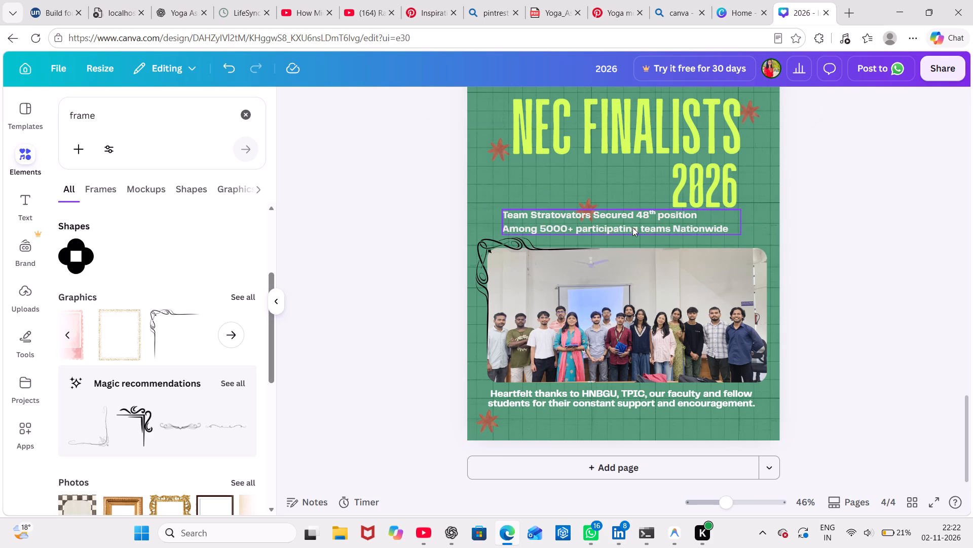
Duplicate the corner ornament at the group photo's upper-left corner and flip the copy vertically and horizontally.
{"action": "left_click", "coordinate": [510, 245]}
{"action": "key", "text": "ctrl+c"}
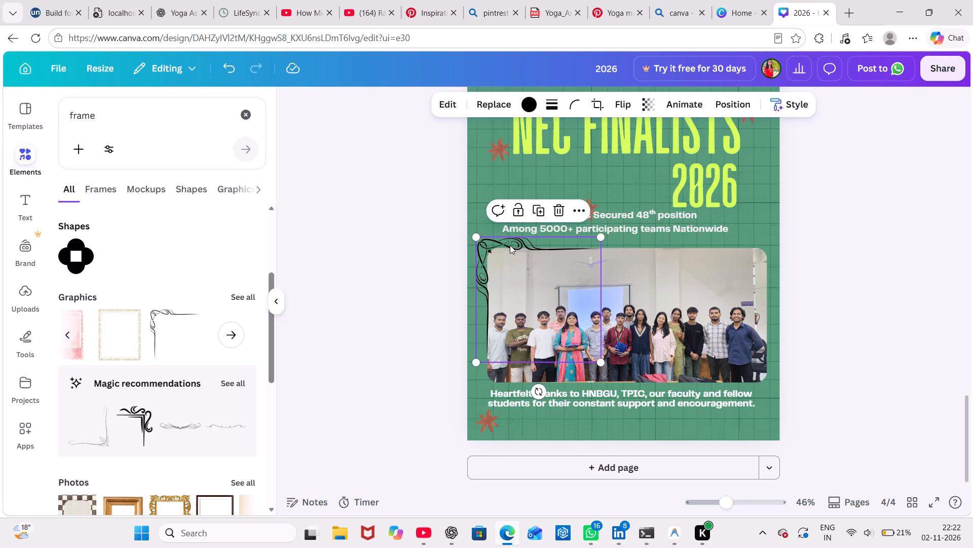
{"action": "key", "text": "ctrl+v"}
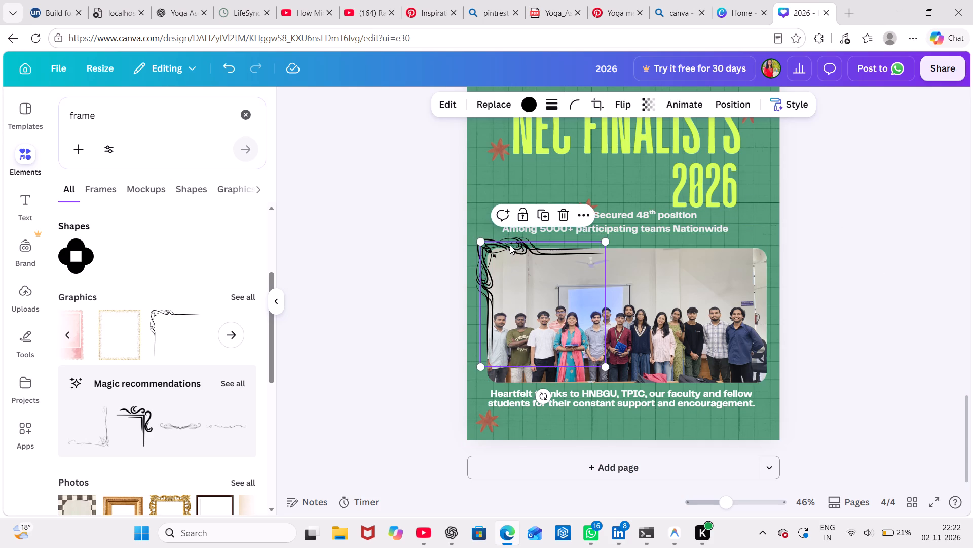
{"action": "left_click", "coordinate": [578, 211]}
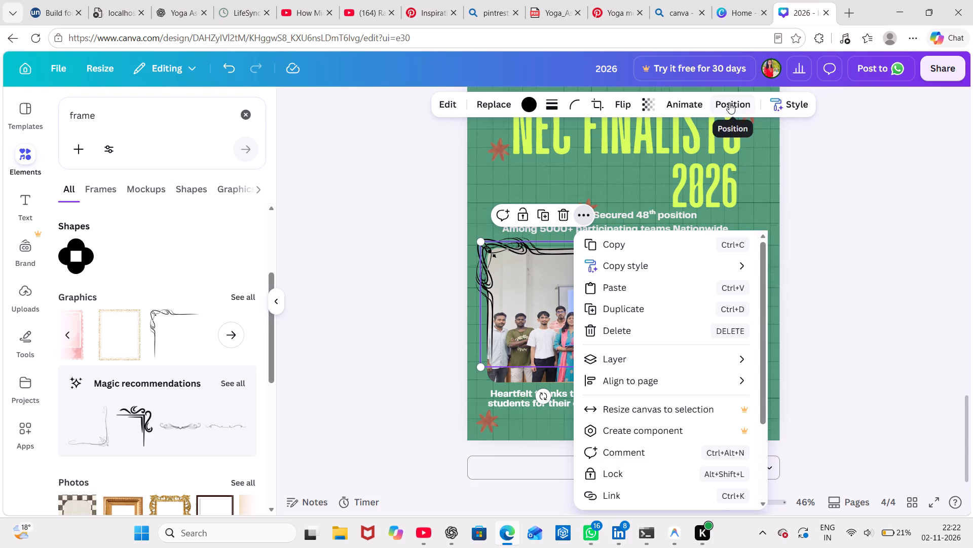
{"action": "left_click", "coordinate": [613, 100]}
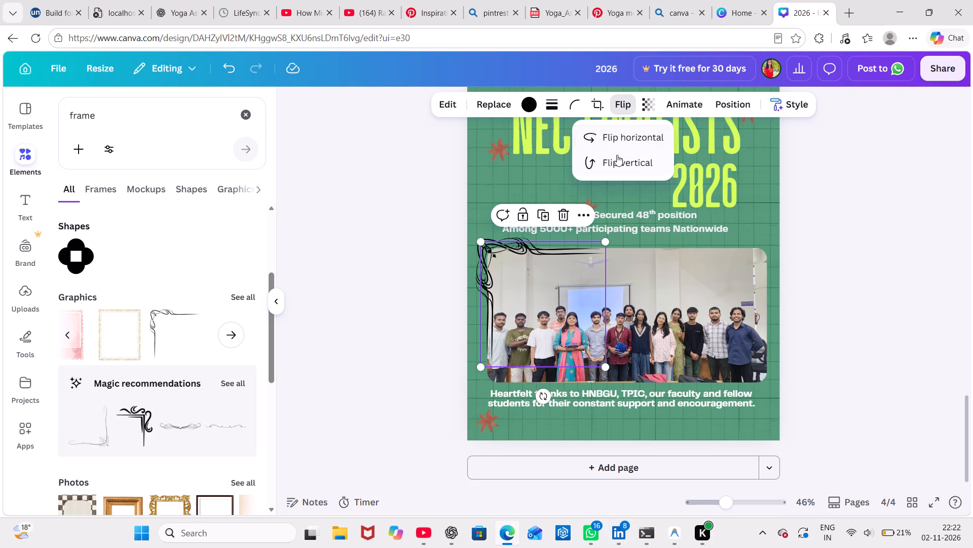
{"action": "left_click", "coordinate": [617, 156]}
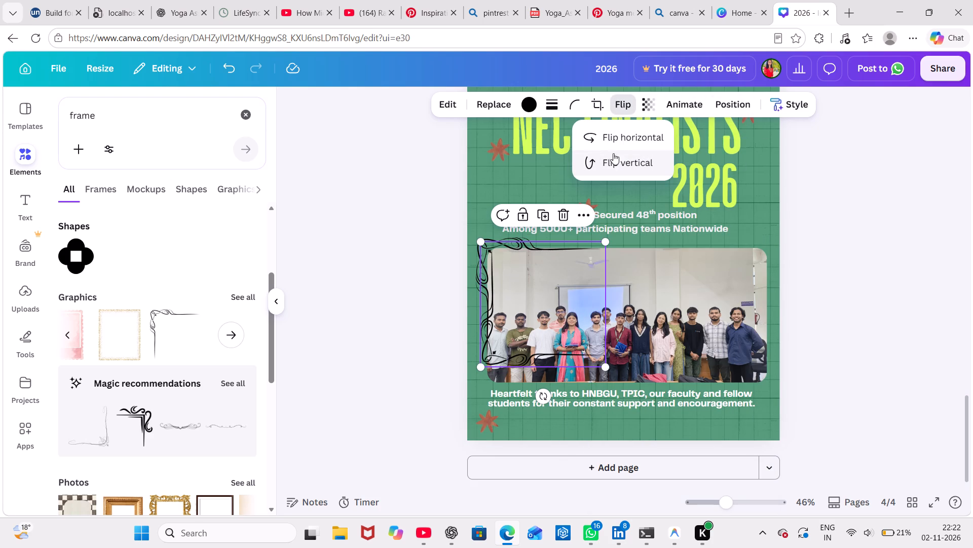
{"action": "left_click", "coordinate": [621, 133]}
Move the flipped ornament onto the group photo's lower-right corner so its lines follow the bottom and right edges.
{"action": "left_click_drag", "start_coordinate": [582, 268], "coordinate": [785, 297]}
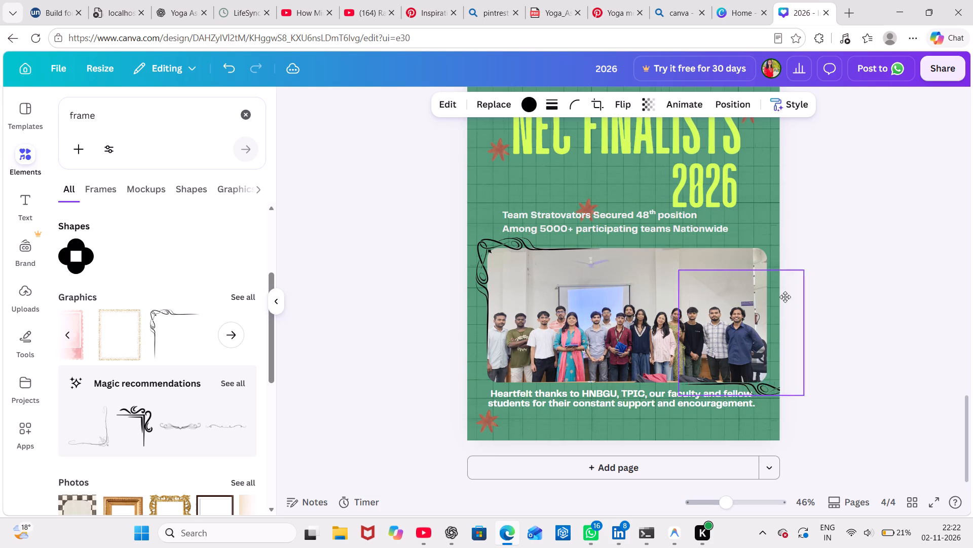
{"action": "left_click_drag", "start_coordinate": [785, 297], "coordinate": [750, 292]}
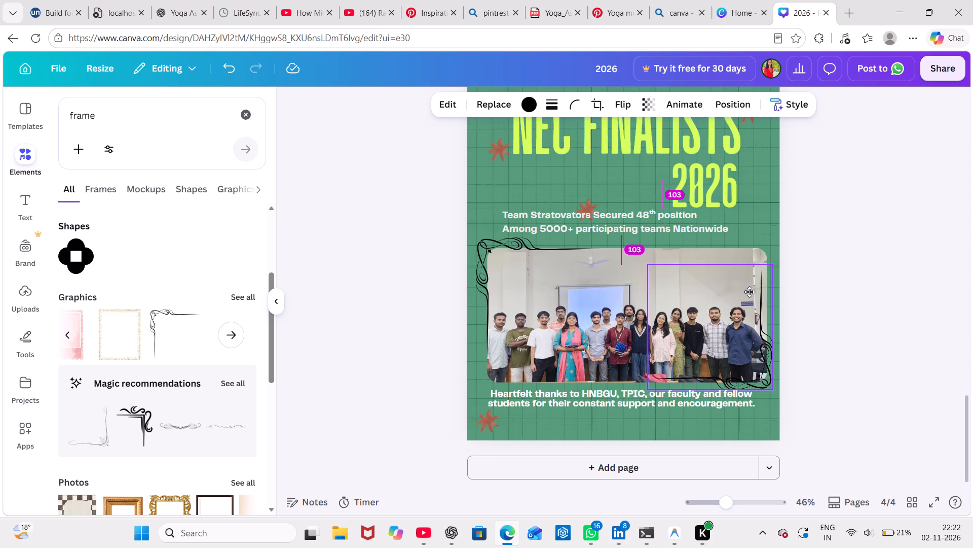
{"action": "left_click_drag", "start_coordinate": [750, 292], "coordinate": [754, 295]}
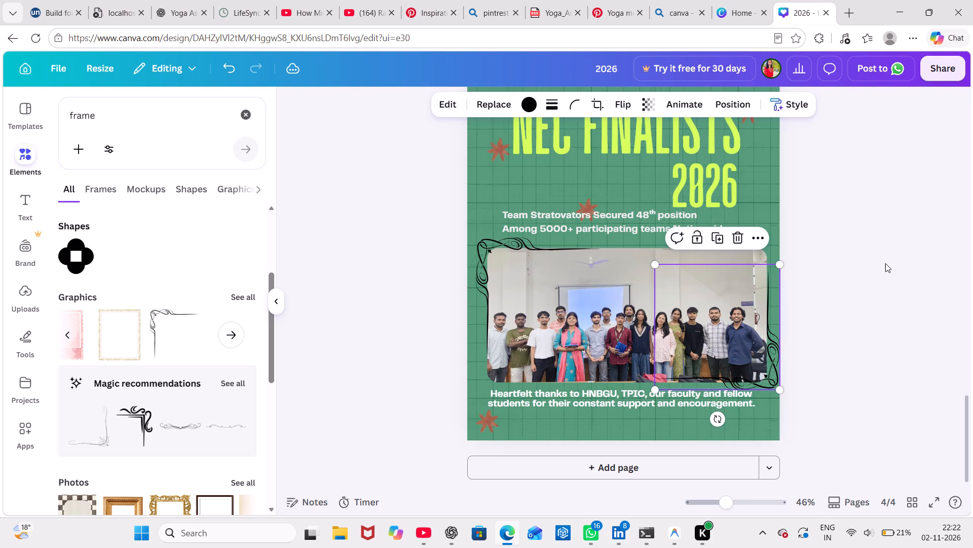
{"action": "left_click", "coordinate": [888, 263]}
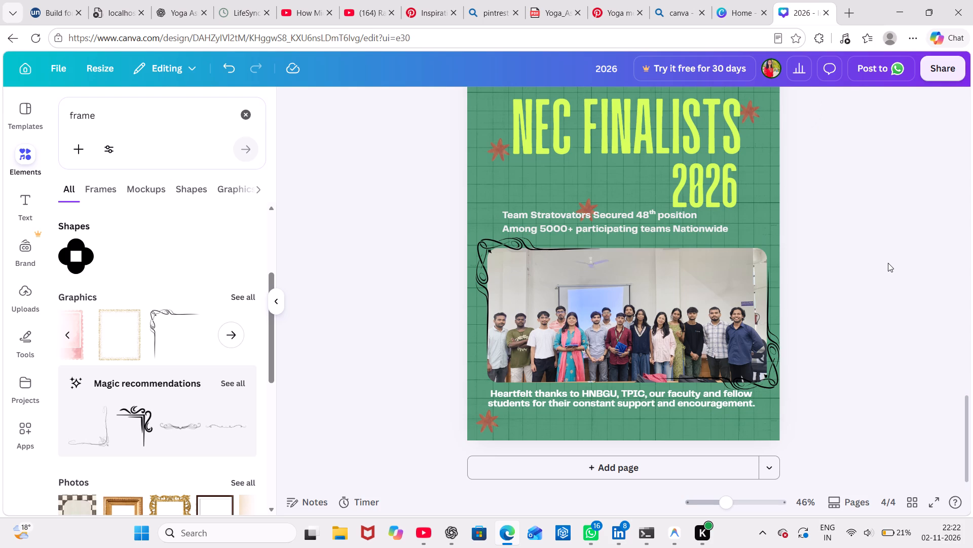
Search the elements for "frame shadow" and look through the suggested graphics and photos.
{"action": "left_click", "coordinate": [244, 119]}
{"action": "left_click", "coordinate": [189, 115]}
{"action": "type", "text": "frame shadow"}
{"action": "key", "text": "Return"}
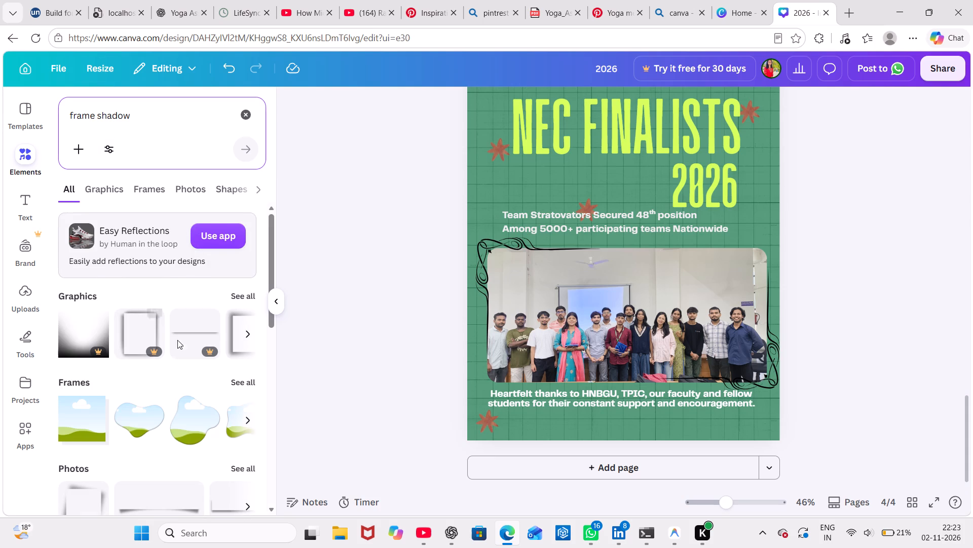
{"action": "scroll", "coordinate": [221, 348], "scroll_direction": "left", "scroll_amount": 3}
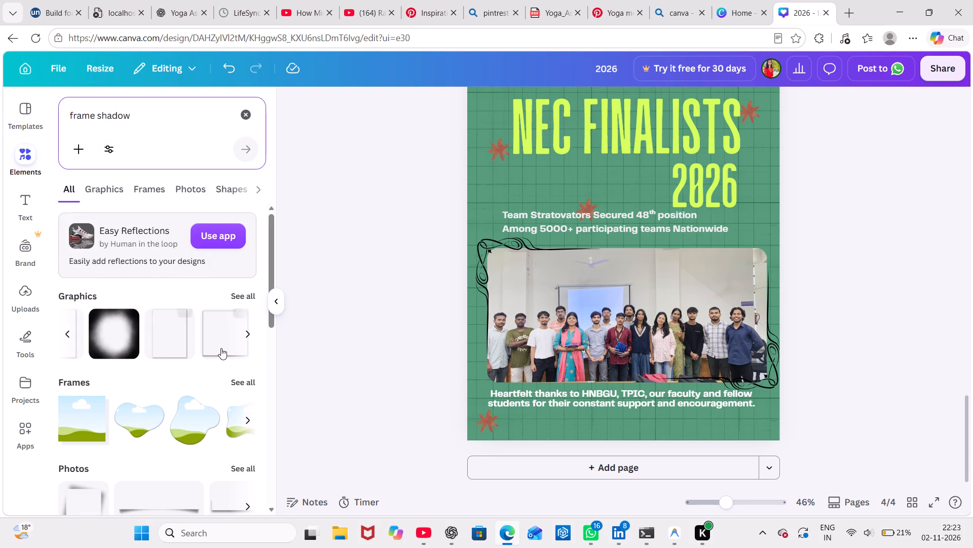
{"action": "scroll", "coordinate": [221, 348], "scroll_direction": "left", "scroll_amount": 5}
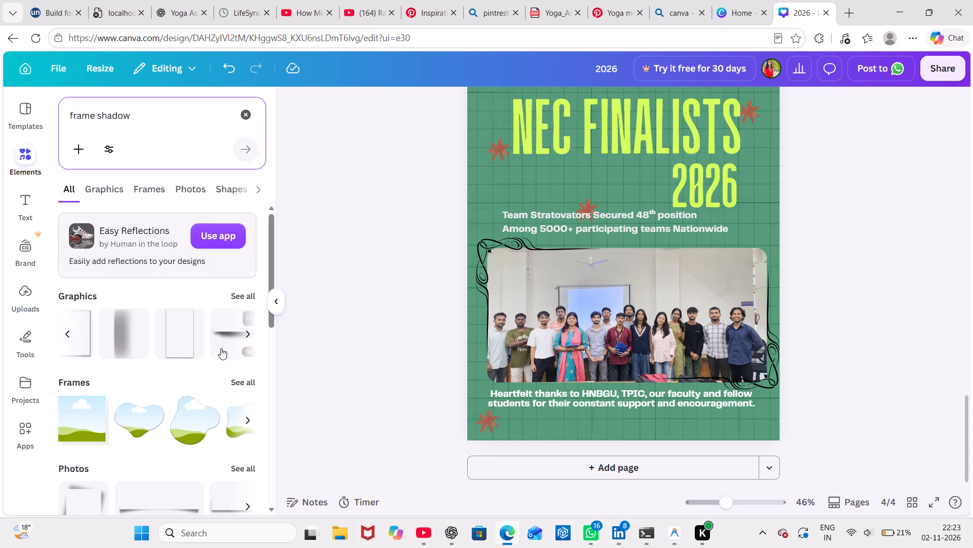
{"action": "scroll", "coordinate": [184, 347], "scroll_direction": "left", "scroll_amount": 3}
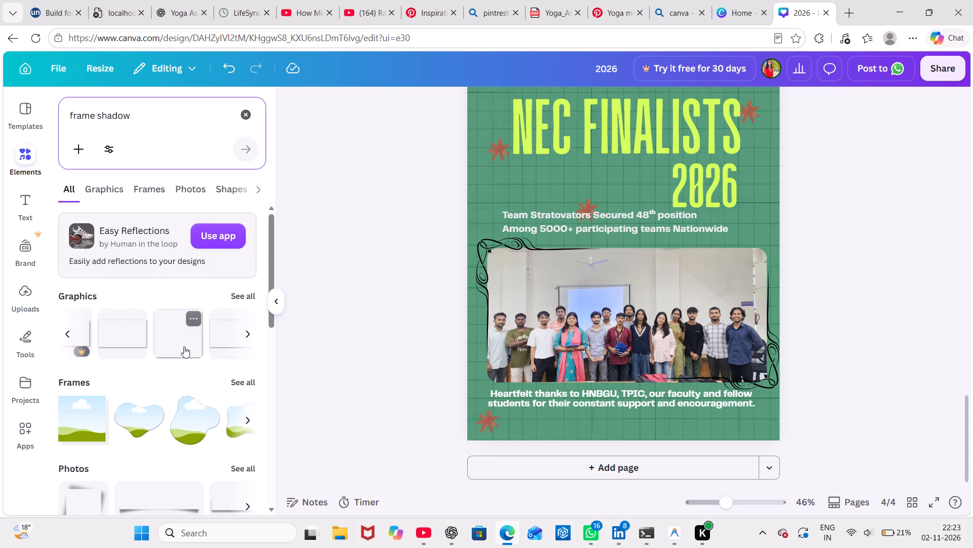
{"action": "scroll", "coordinate": [184, 347], "scroll_direction": "left", "scroll_amount": 3}
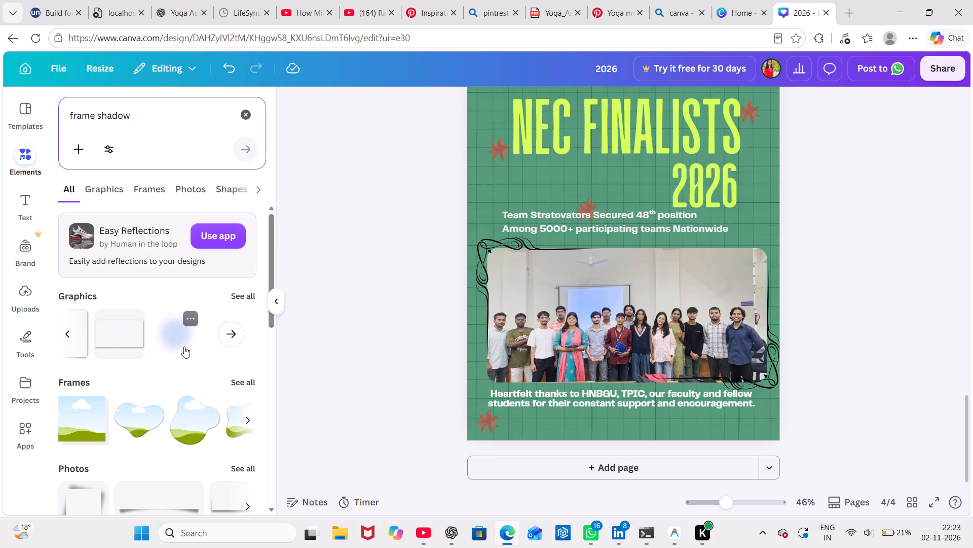
{"action": "scroll", "coordinate": [184, 347], "scroll_direction": "left", "scroll_amount": 1}
{"action": "scroll", "coordinate": [233, 337], "scroll_direction": "down", "scroll_amount": 1}
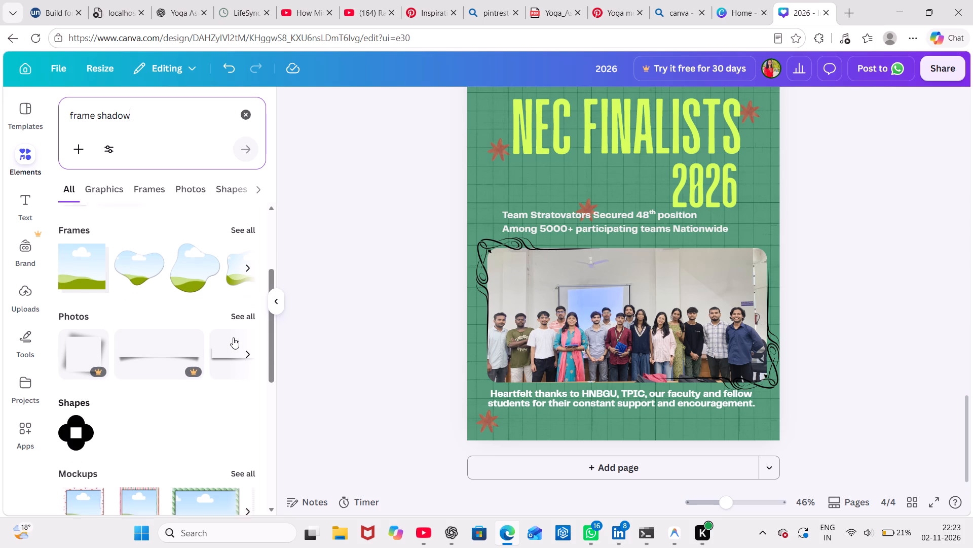
{"action": "scroll", "coordinate": [233, 337], "scroll_direction": "down", "scroll_amount": 1}
{"action": "scroll", "coordinate": [233, 337], "scroll_direction": "left", "scroll_amount": 2}
{"action": "double_click", "coordinate": [245, 336]}
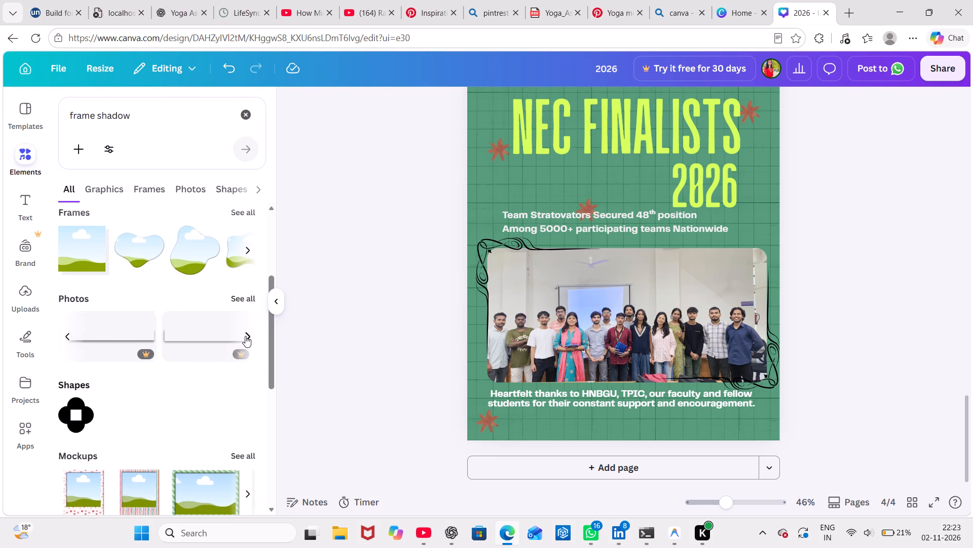
{"action": "left_click", "coordinate": [245, 336]}
{"action": "left_click", "coordinate": [245, 336]}
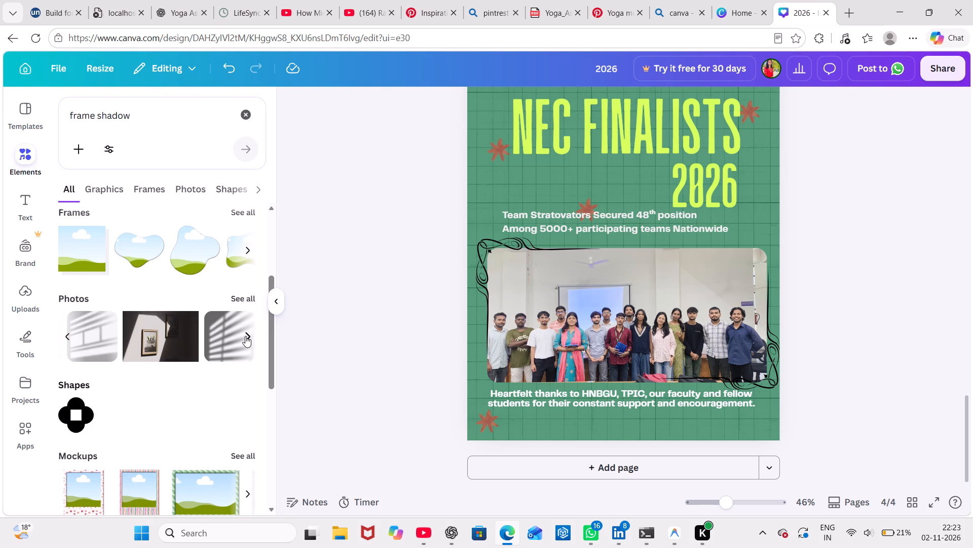
Look through the full set of graphics results for "frame shadow" for a shadow suited to the group photo.
{"action": "scroll", "coordinate": [197, 303], "scroll_direction": "up", "scroll_amount": 1}
{"action": "left_click", "coordinate": [247, 220]}
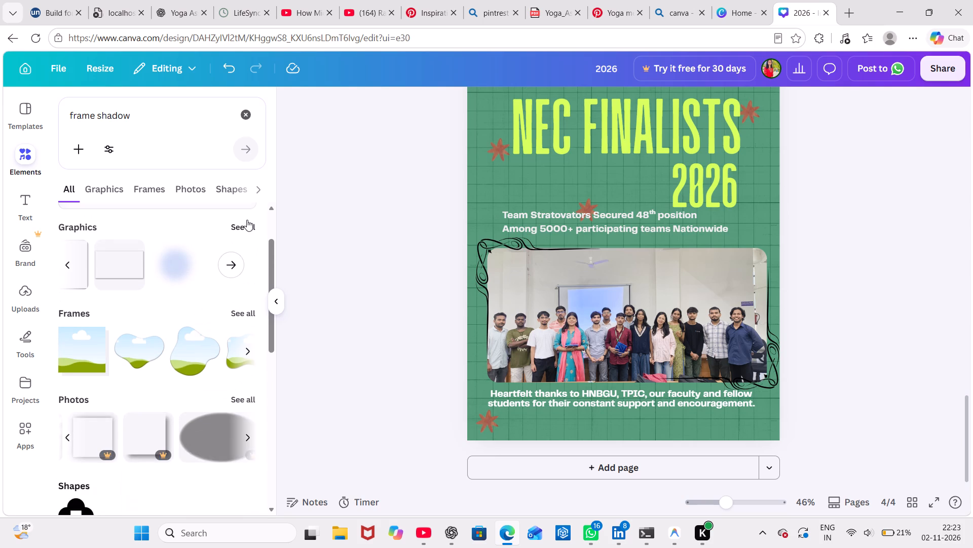
{"action": "scroll", "coordinate": [201, 354], "scroll_direction": "down", "scroll_amount": 2}
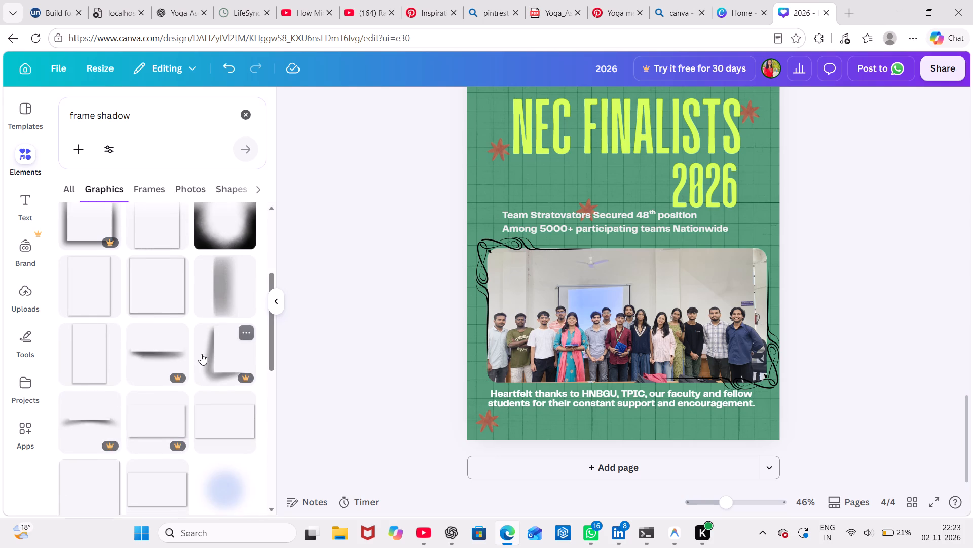
{"action": "scroll", "coordinate": [201, 354], "scroll_direction": "down", "scroll_amount": 4}
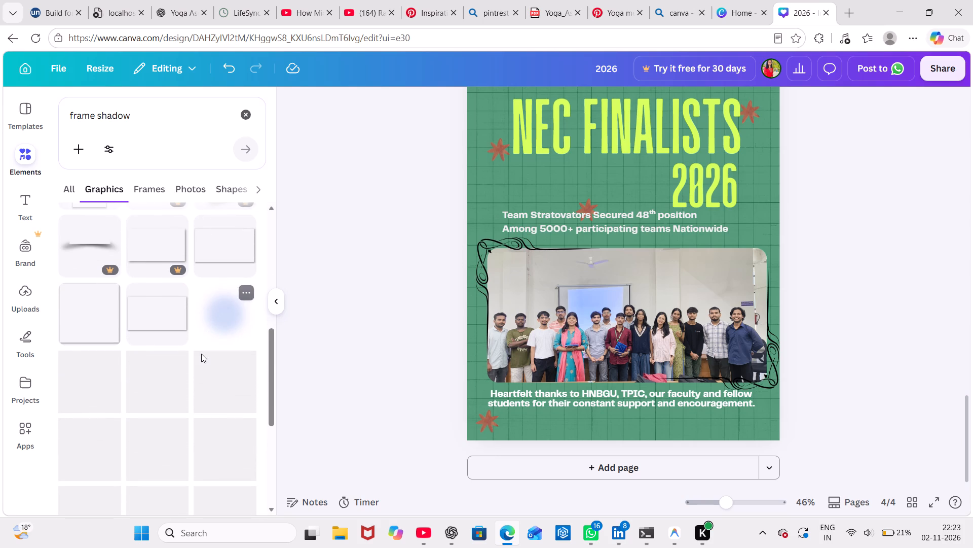
{"action": "scroll", "coordinate": [201, 354], "scroll_direction": "down", "scroll_amount": 2}
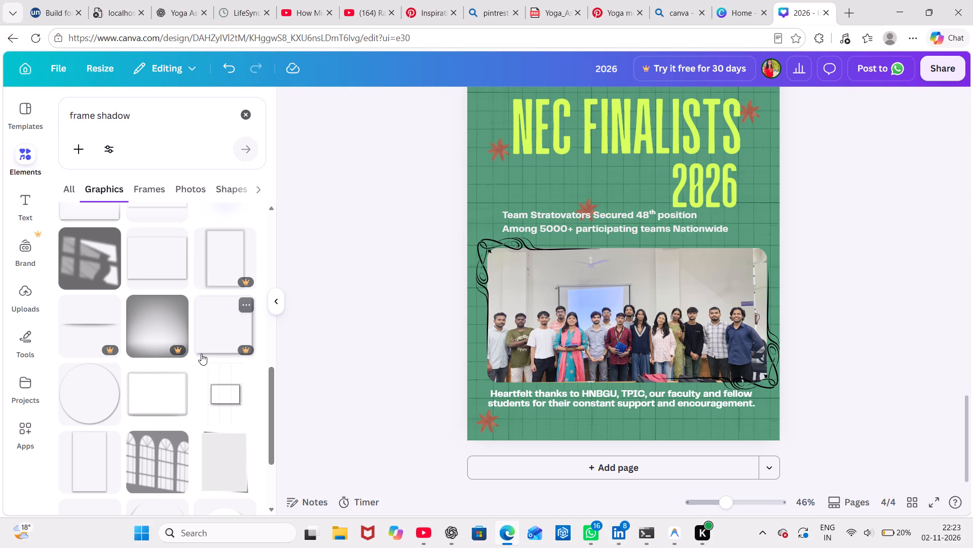
{"action": "scroll", "coordinate": [190, 348], "scroll_direction": "down", "scroll_amount": 2}
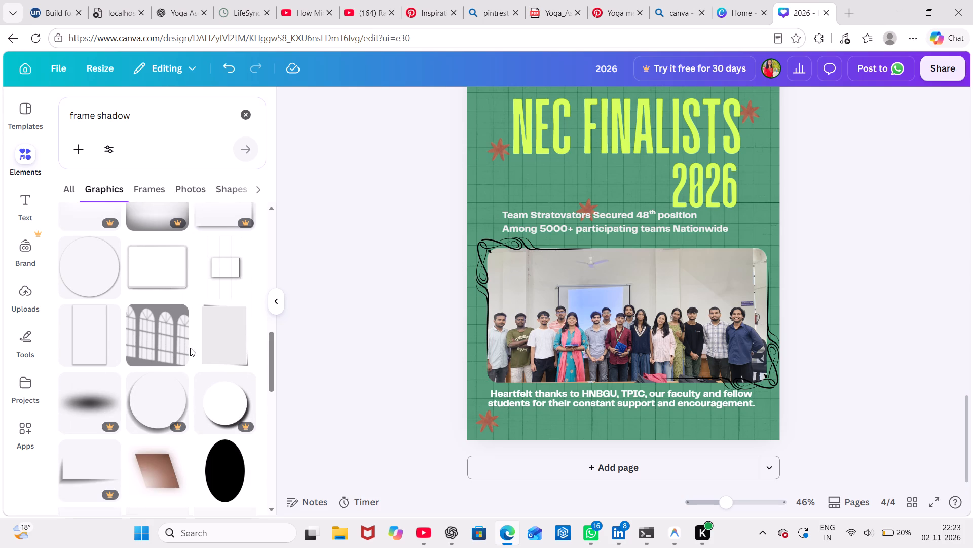
{"action": "scroll", "coordinate": [190, 348], "scroll_direction": "down", "scroll_amount": 4}
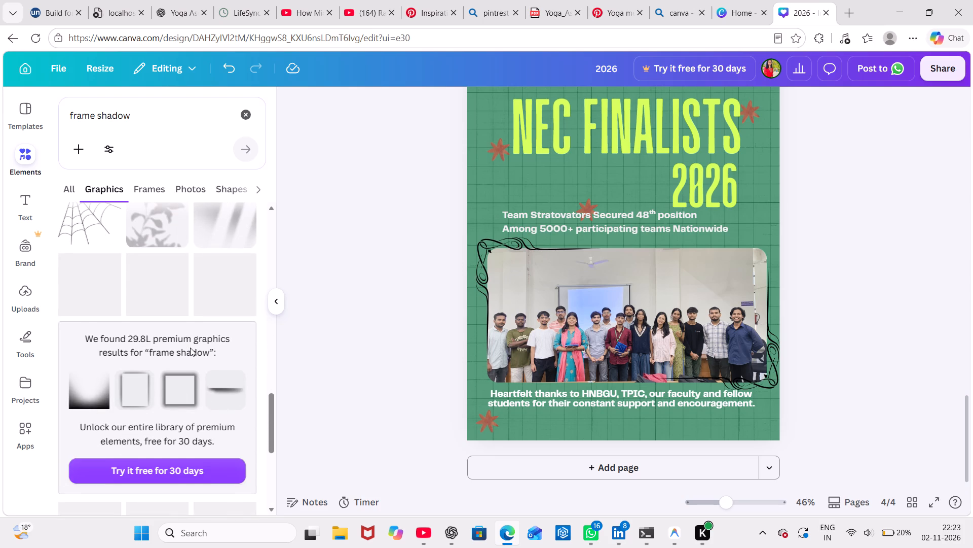
{"action": "scroll", "coordinate": [190, 348], "scroll_direction": "down", "scroll_amount": 3}
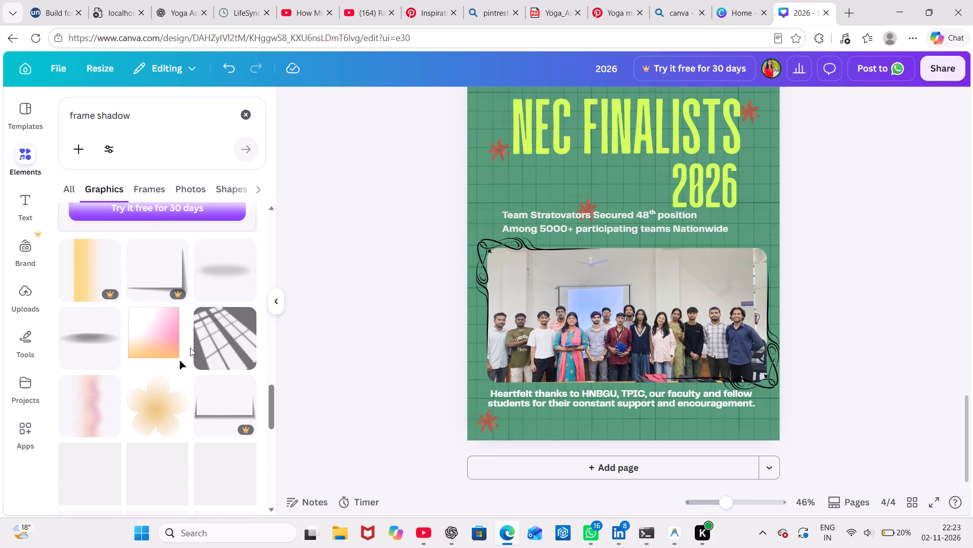
{"action": "scroll", "coordinate": [190, 348], "scroll_direction": "down", "scroll_amount": 2}
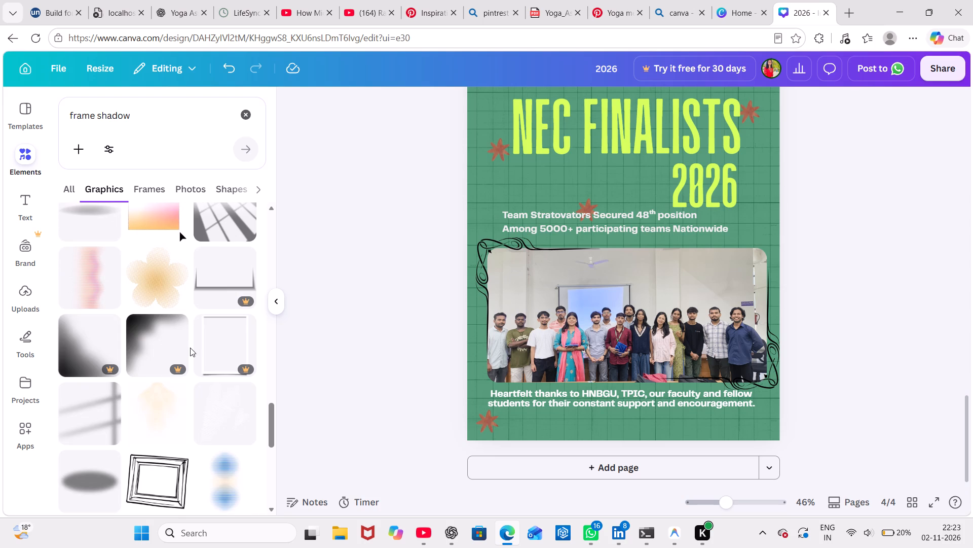
{"action": "scroll", "coordinate": [190, 348], "scroll_direction": "down", "scroll_amount": 2}
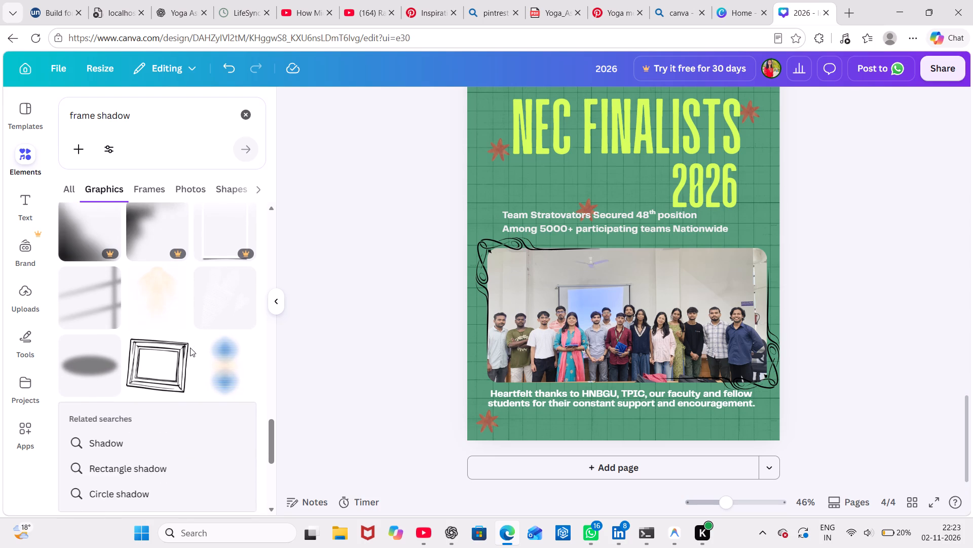
{"action": "scroll", "coordinate": [190, 348], "scroll_direction": "down", "scroll_amount": 4}
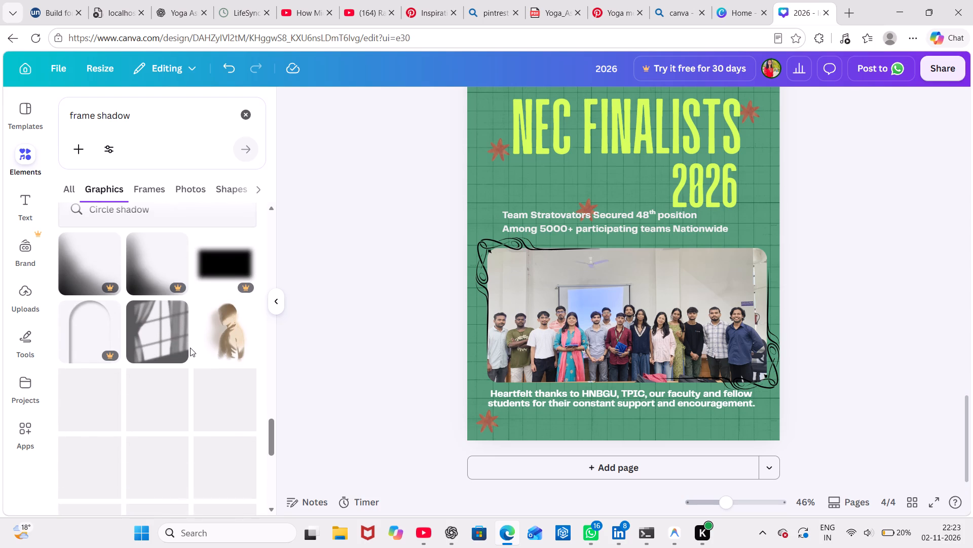
{"action": "scroll", "coordinate": [190, 348], "scroll_direction": "down", "scroll_amount": 4}
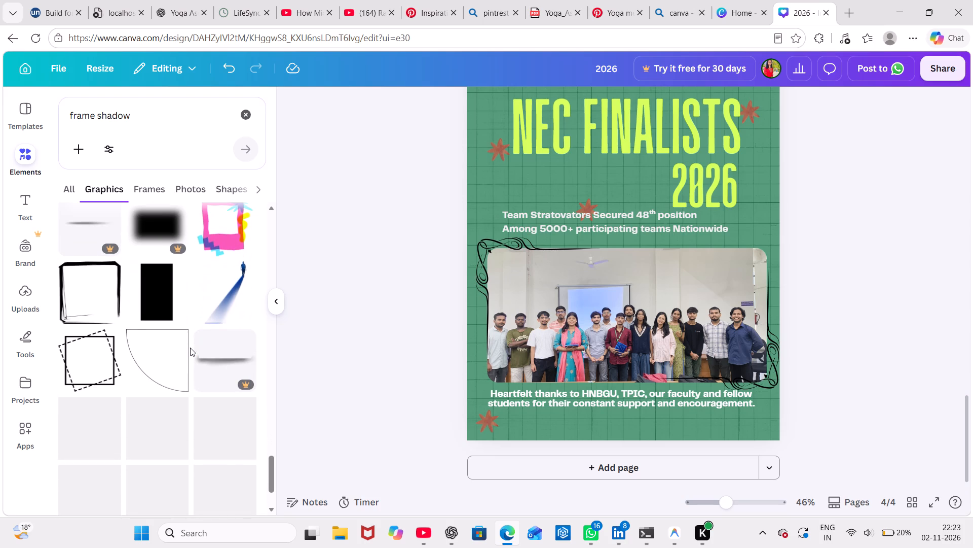
{"action": "scroll", "coordinate": [190, 348], "scroll_direction": "down", "scroll_amount": 2}
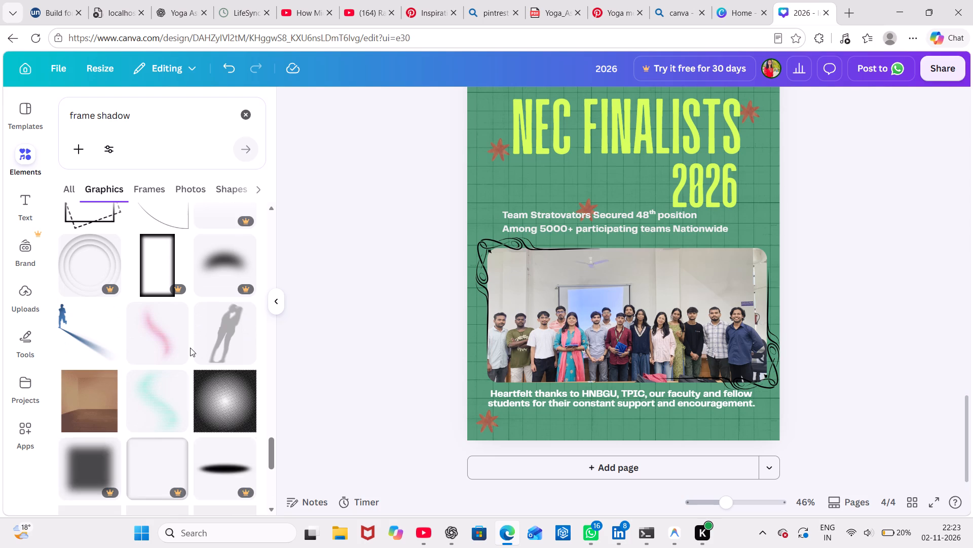
{"action": "scroll", "coordinate": [190, 348], "scroll_direction": "down", "scroll_amount": 2}
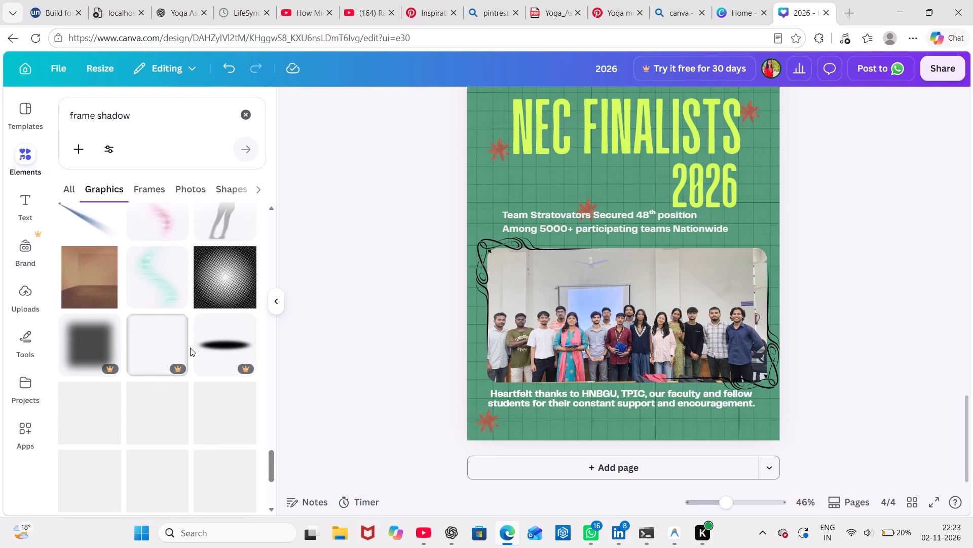
{"action": "scroll", "coordinate": [190, 348], "scroll_direction": "down", "scroll_amount": 2}
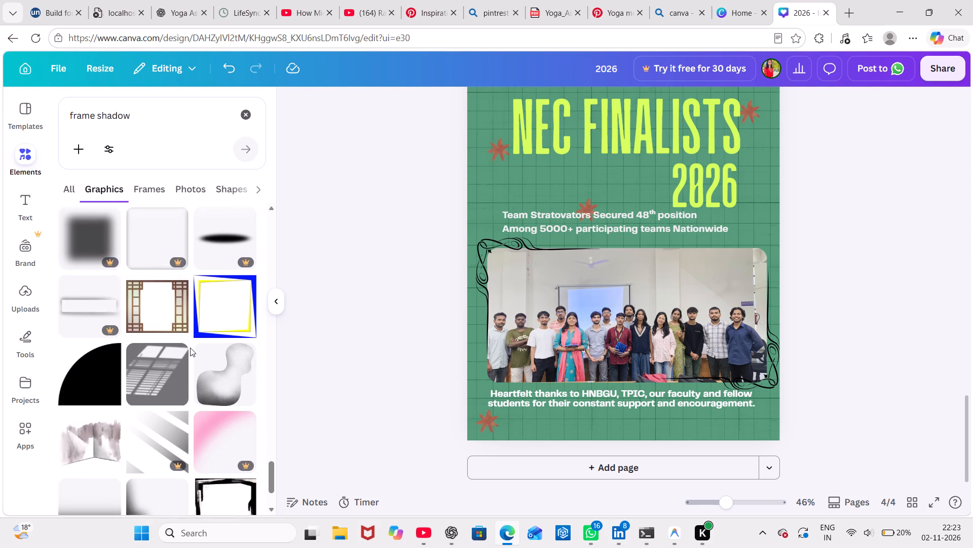
{"action": "scroll", "coordinate": [190, 348], "scroll_direction": "down", "scroll_amount": 5}
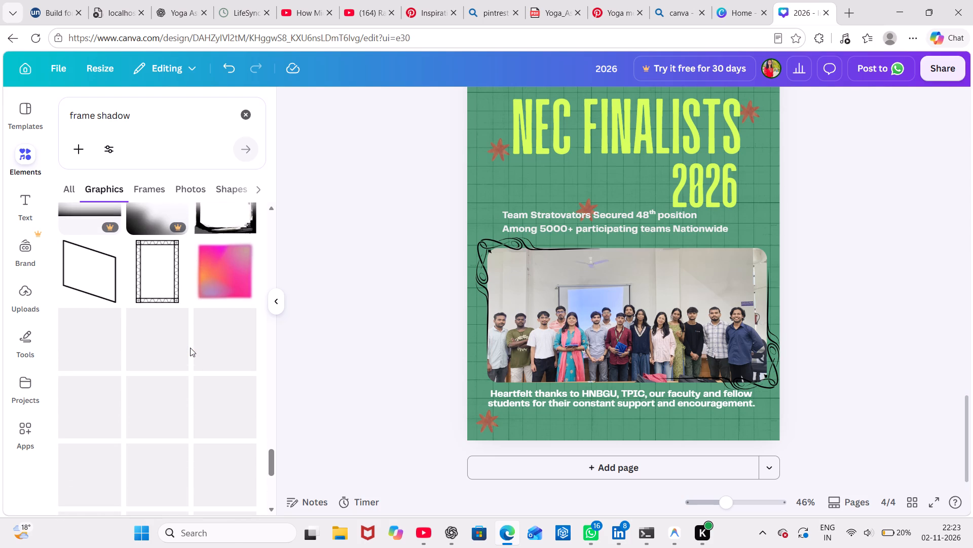
{"action": "scroll", "coordinate": [190, 348], "scroll_direction": "down", "scroll_amount": 1}
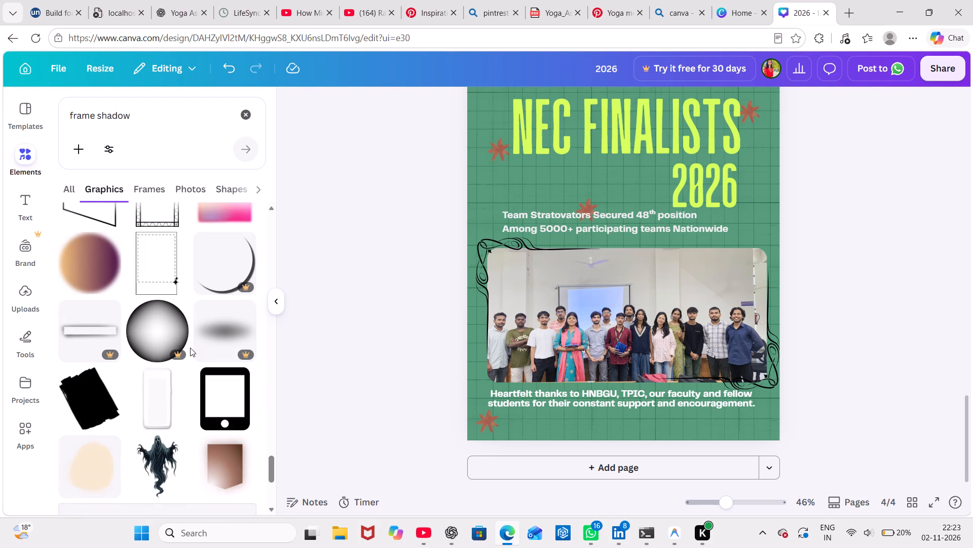
{"action": "scroll", "coordinate": [190, 348], "scroll_direction": "down", "scroll_amount": 3}
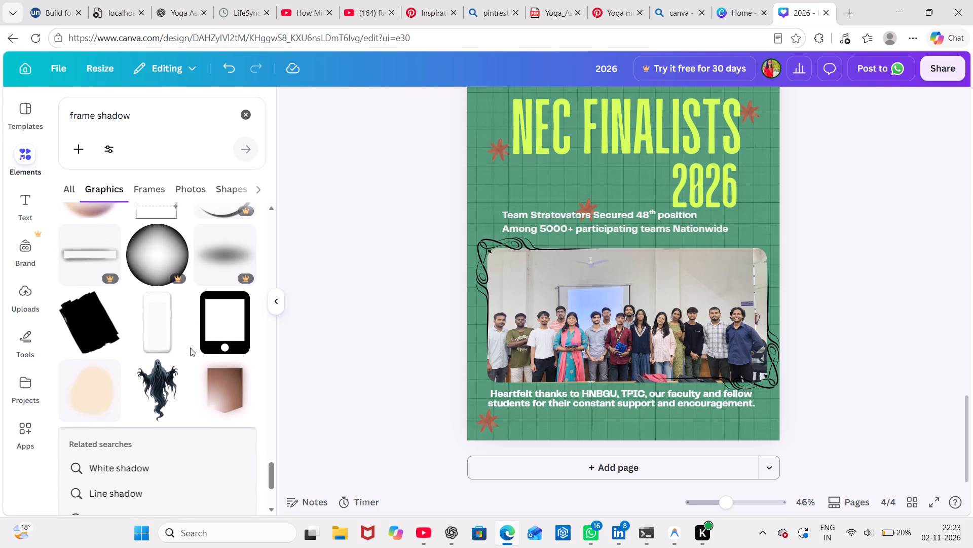
{"action": "scroll", "coordinate": [190, 348], "scroll_direction": "down", "scroll_amount": 3}
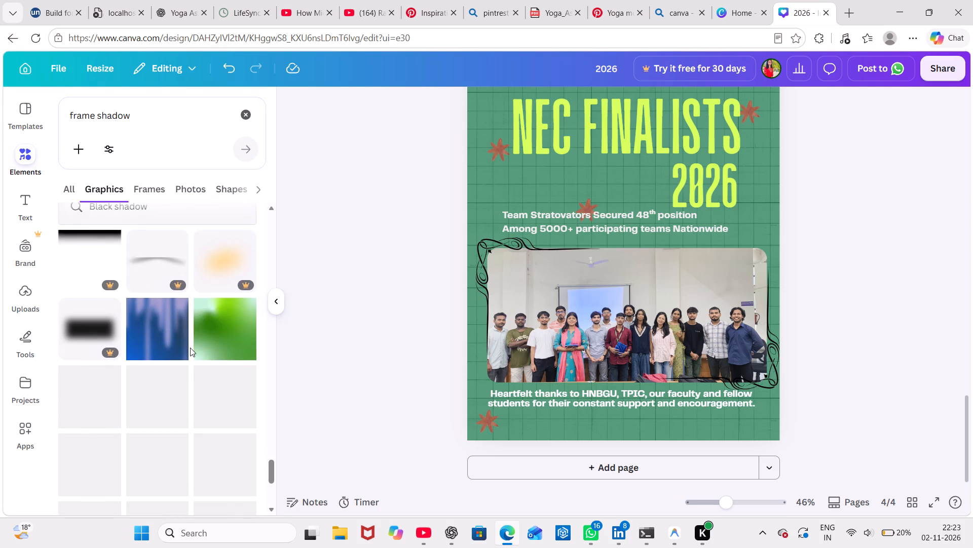
{"action": "scroll", "coordinate": [190, 348], "scroll_direction": "down", "scroll_amount": 2}
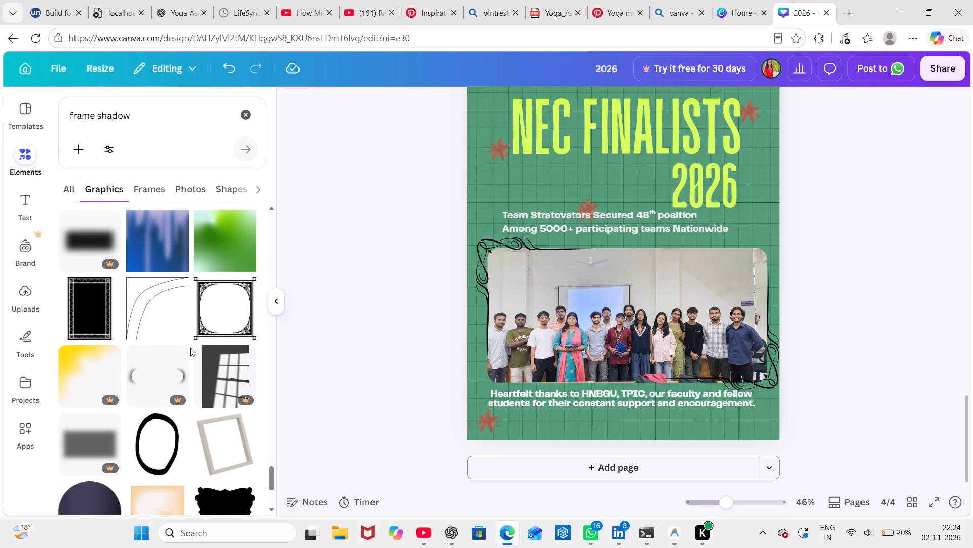
{"action": "scroll", "coordinate": [190, 348], "scroll_direction": "down", "scroll_amount": 3}
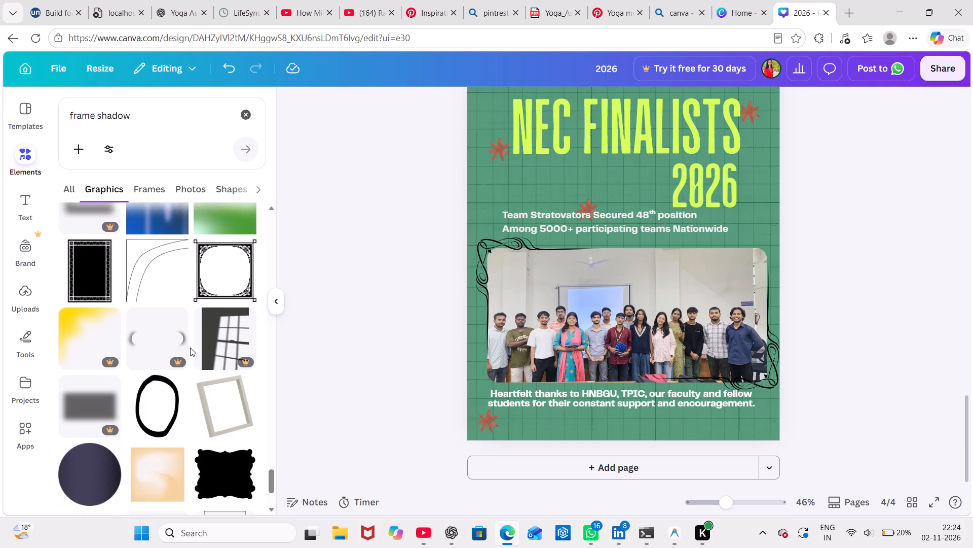
{"action": "scroll", "coordinate": [190, 348], "scroll_direction": "down", "scroll_amount": 2}
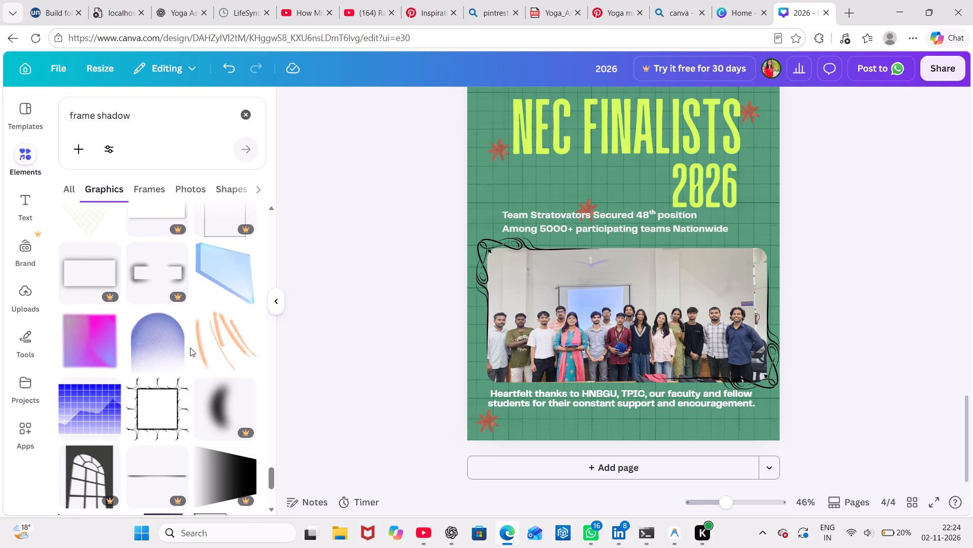
{"action": "scroll", "coordinate": [190, 348], "scroll_direction": "down", "scroll_amount": 2}
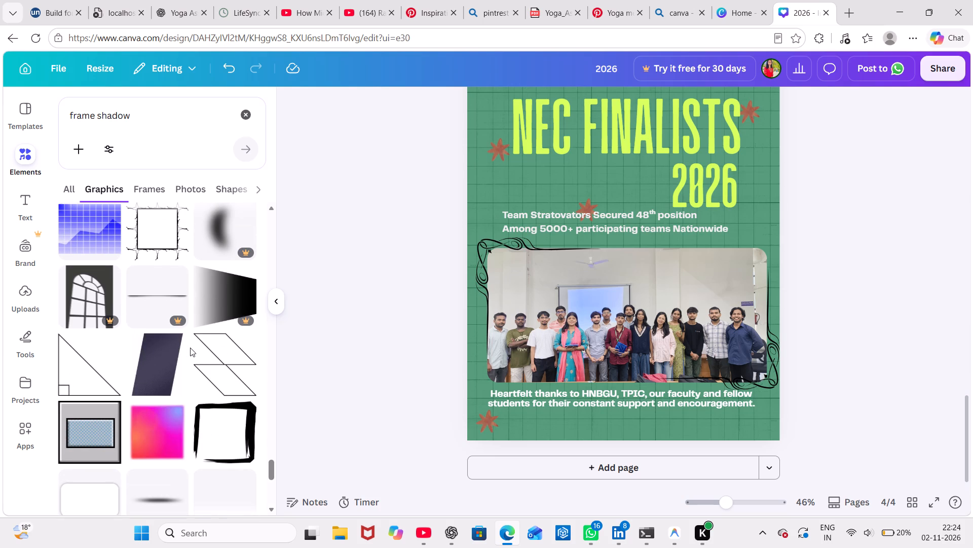
{"action": "scroll", "coordinate": [190, 348], "scroll_direction": "down", "scroll_amount": 3}
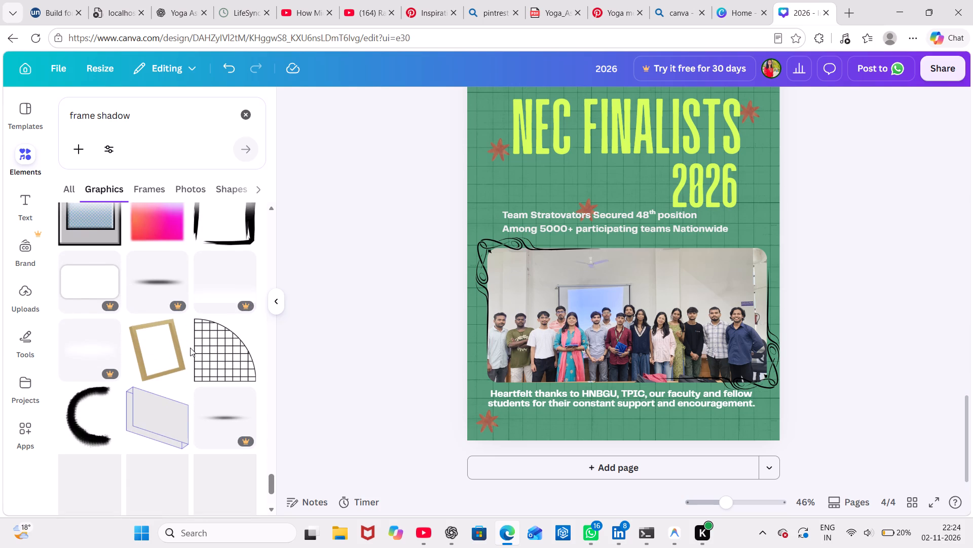
{"action": "scroll", "coordinate": [190, 348], "scroll_direction": "down", "scroll_amount": 1}
{"action": "scroll", "coordinate": [190, 348], "scroll_direction": "up", "scroll_amount": 20}
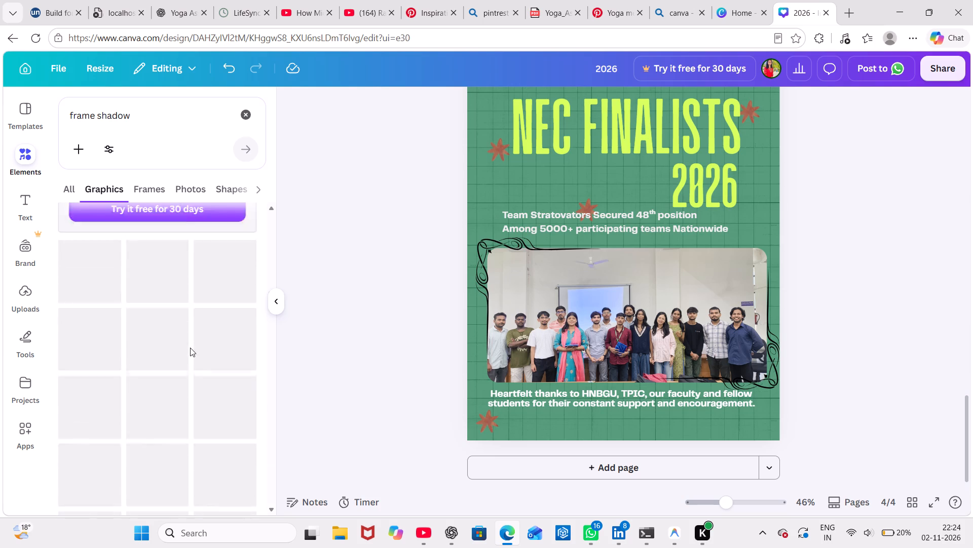
{"action": "scroll", "coordinate": [190, 348], "scroll_direction": "up", "scroll_amount": 7}
{"action": "scroll", "coordinate": [147, 341], "scroll_direction": "up", "scroll_amount": 3}
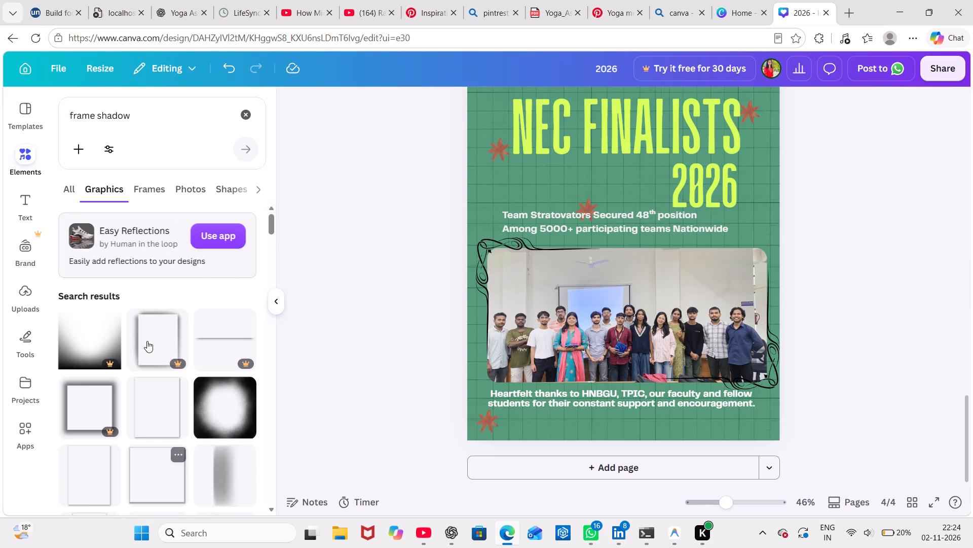
{"action": "scroll", "coordinate": [180, 357], "scroll_direction": "down", "scroll_amount": 1}
{"action": "scroll", "coordinate": [180, 357], "scroll_direction": "up", "scroll_amount": 2}
Look through all result categories and the full set of photo results for "frame shadow" for a shadow suited to the group photo.
{"action": "left_click", "coordinate": [62, 186]}
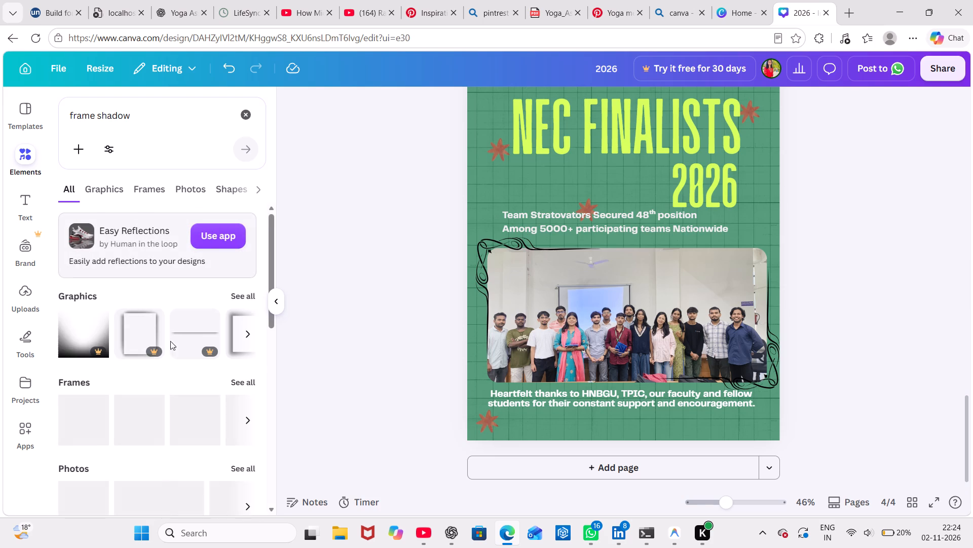
{"action": "scroll", "coordinate": [148, 352], "scroll_direction": "down", "scroll_amount": 2}
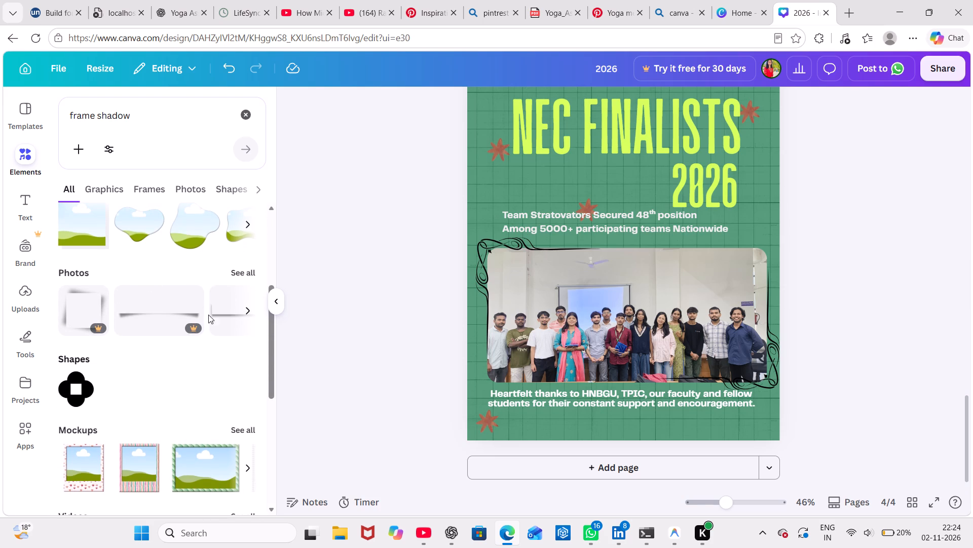
{"action": "left_click", "coordinate": [251, 265]}
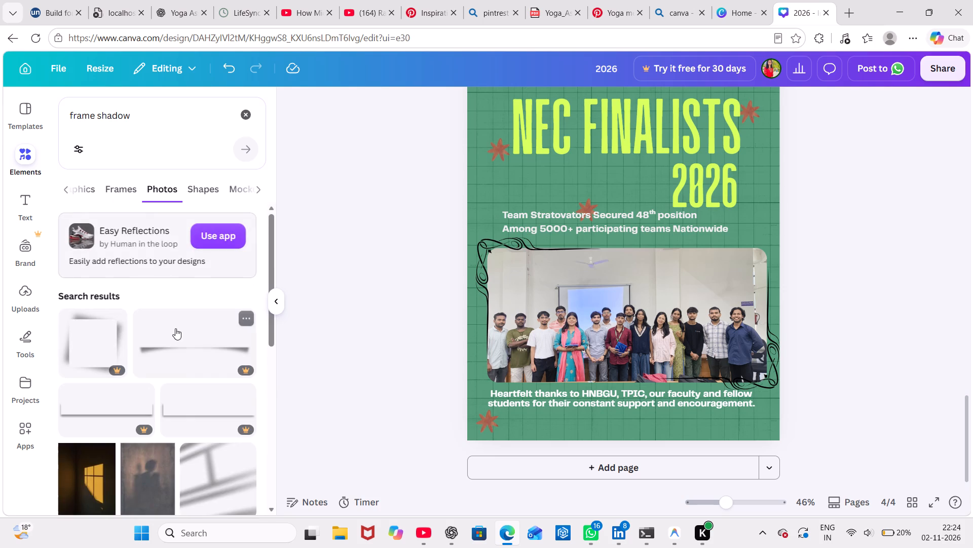
{"action": "scroll", "coordinate": [175, 328], "scroll_direction": "down", "scroll_amount": 3}
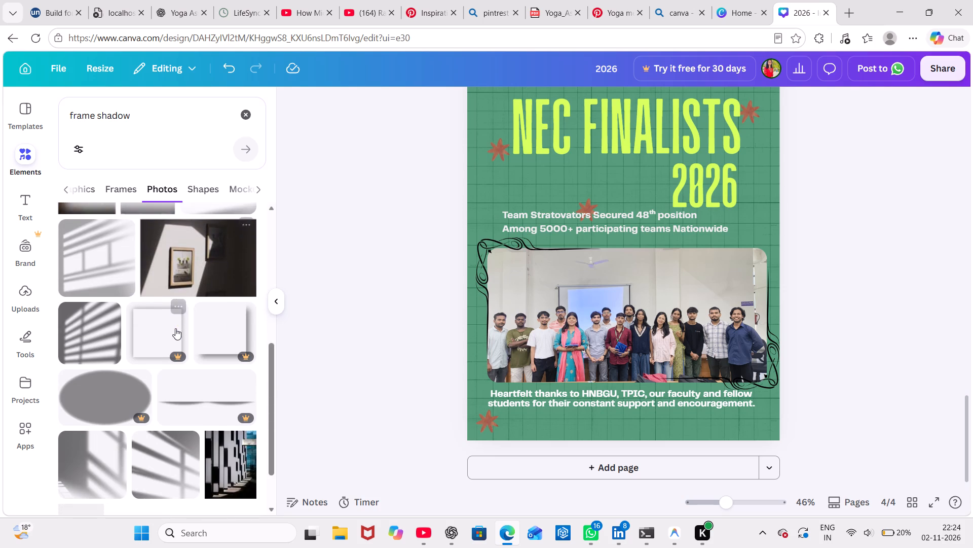
{"action": "scroll", "coordinate": [175, 328], "scroll_direction": "down", "scroll_amount": 3}
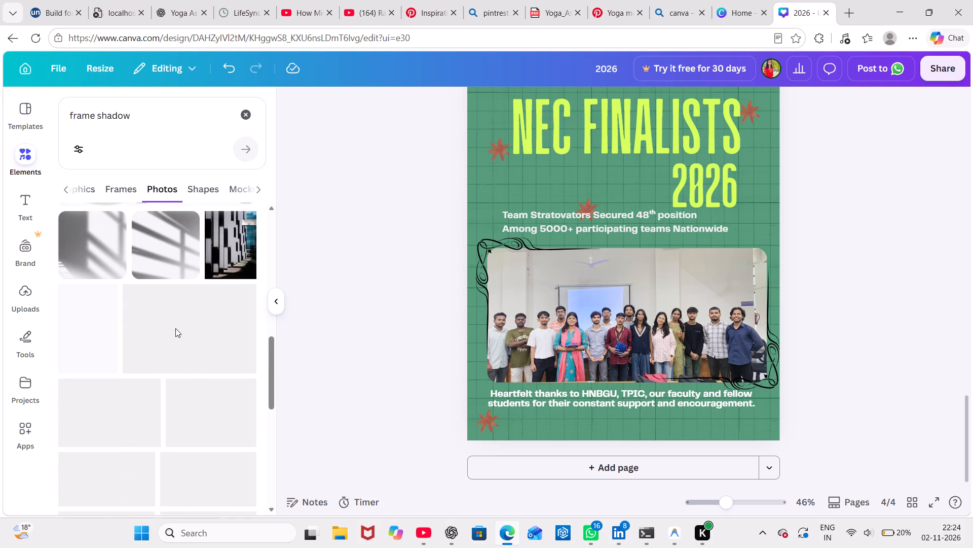
{"action": "scroll", "coordinate": [175, 328], "scroll_direction": "down", "scroll_amount": 4}
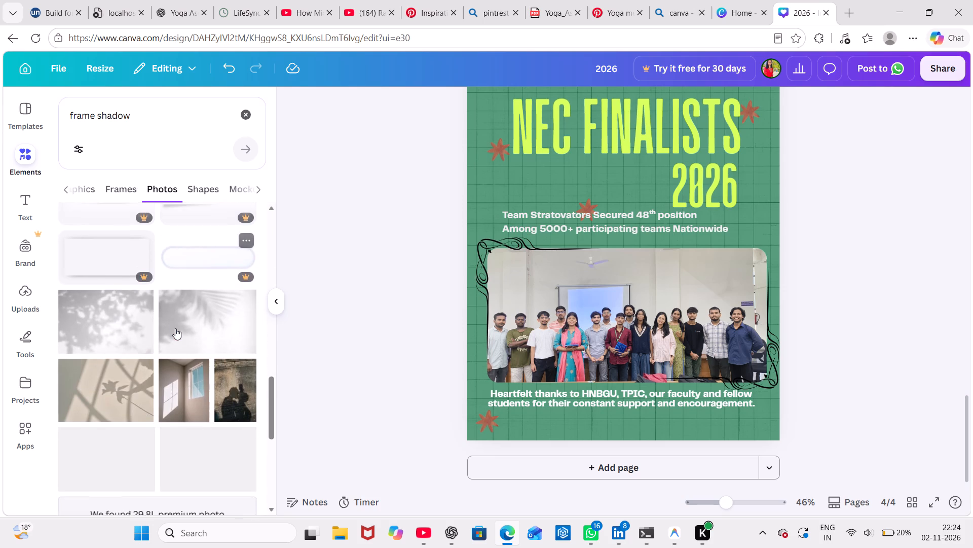
{"action": "scroll", "coordinate": [175, 328], "scroll_direction": "down", "scroll_amount": 3}
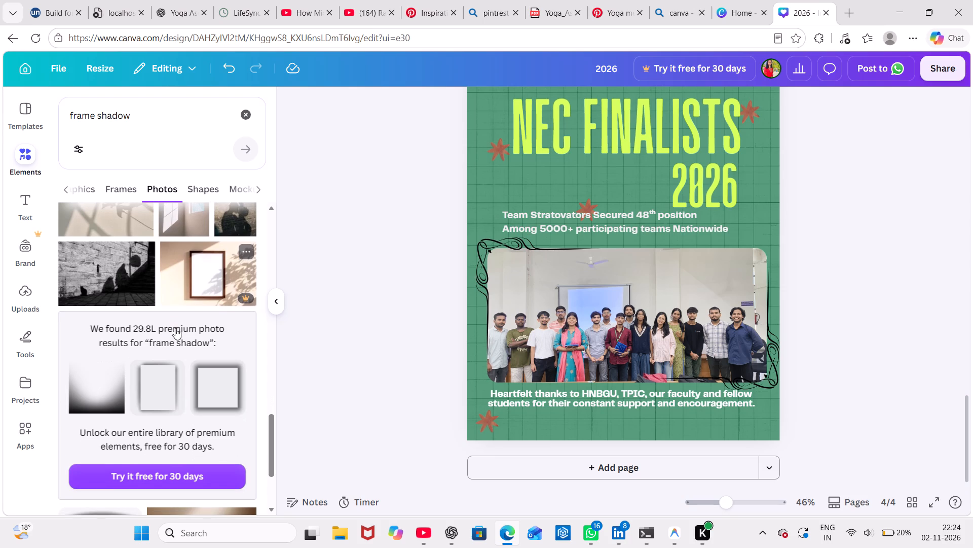
{"action": "scroll", "coordinate": [175, 328], "scroll_direction": "down", "scroll_amount": 2}
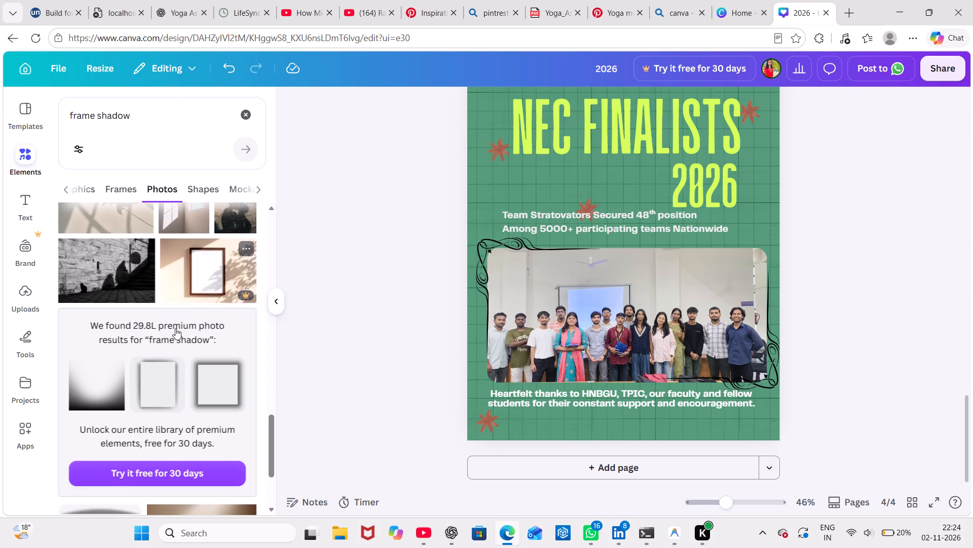
{"action": "scroll", "coordinate": [175, 328], "scroll_direction": "down", "scroll_amount": 4}
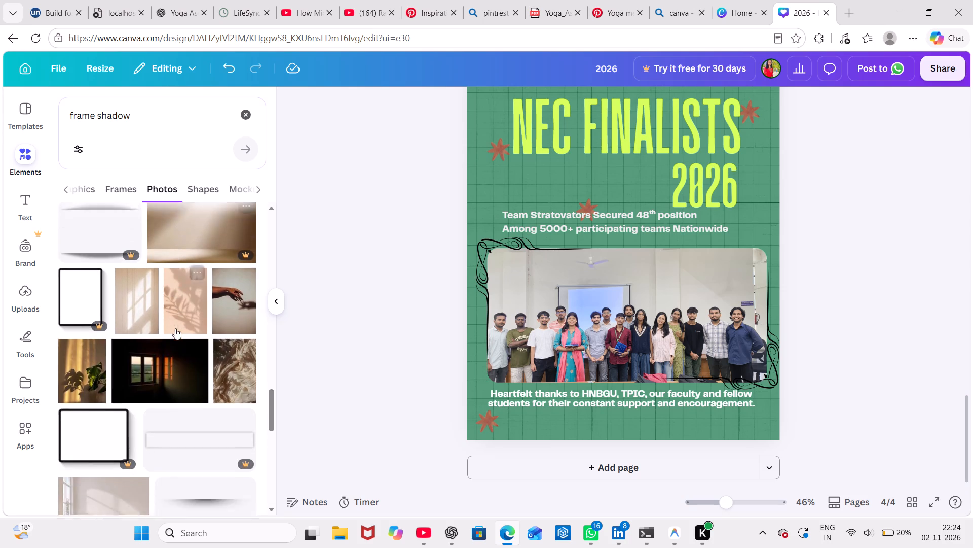
{"action": "scroll", "coordinate": [175, 328], "scroll_direction": "down", "scroll_amount": 4}
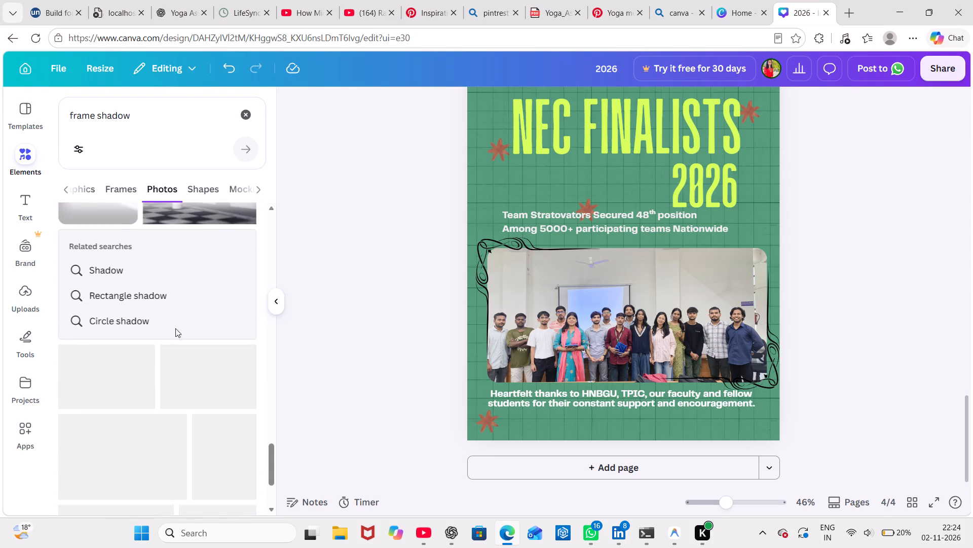
{"action": "scroll", "coordinate": [175, 328], "scroll_direction": "down", "scroll_amount": 5}
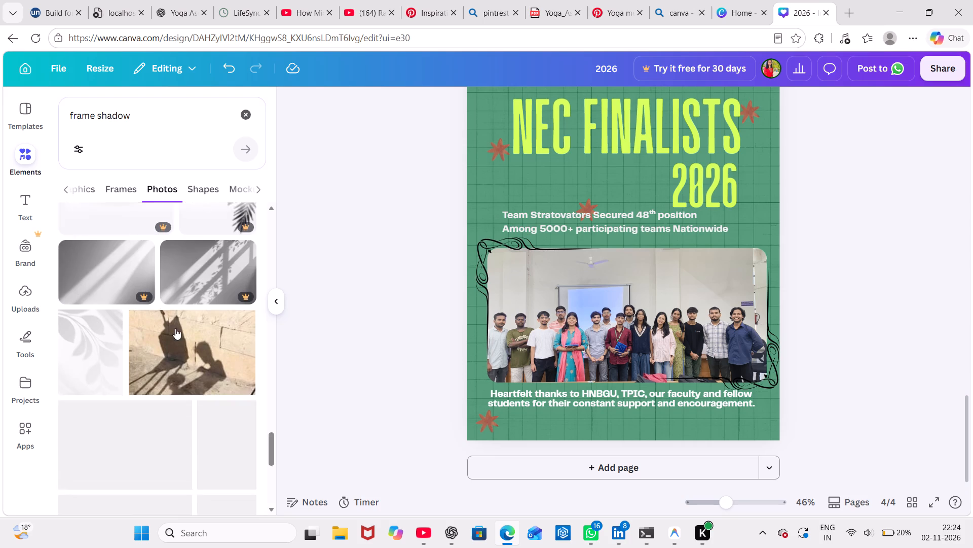
{"action": "scroll", "coordinate": [175, 328], "scroll_direction": "down", "scroll_amount": 2}
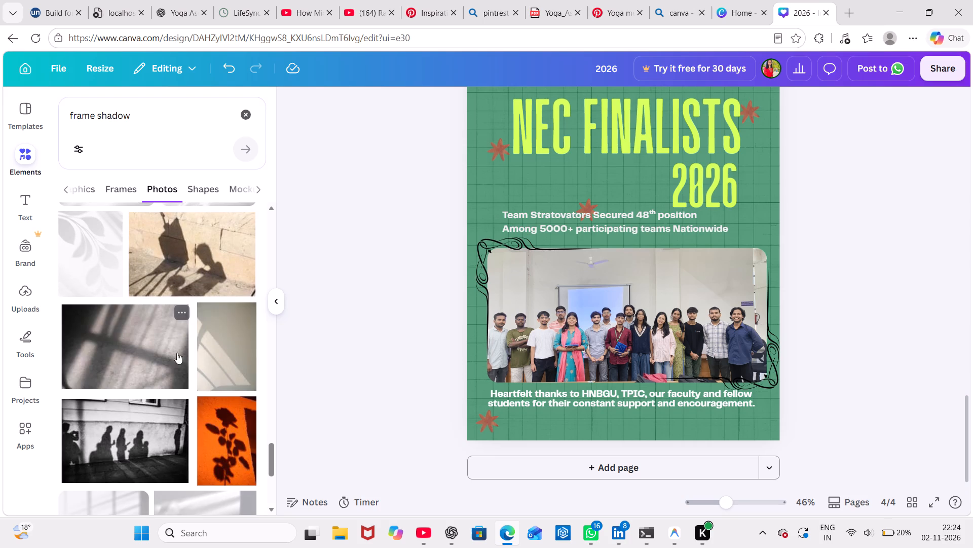
{"action": "scroll", "coordinate": [220, 375], "scroll_direction": "down", "scroll_amount": 5}
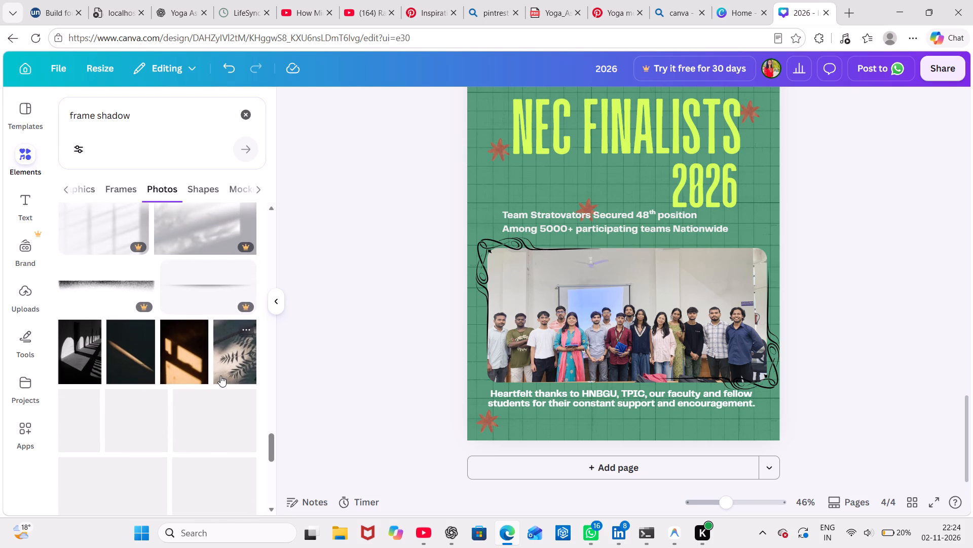
{"action": "scroll", "coordinate": [220, 375], "scroll_direction": "down", "scroll_amount": 2}
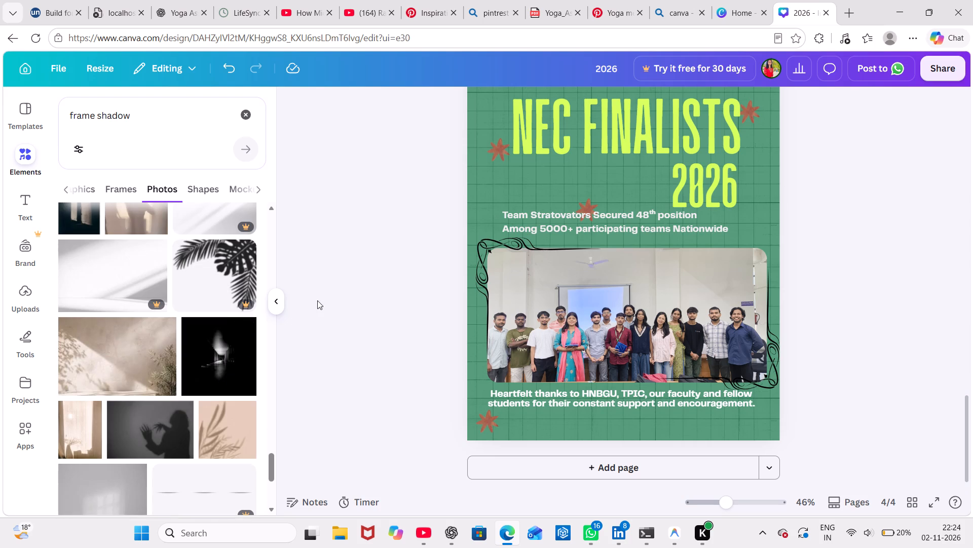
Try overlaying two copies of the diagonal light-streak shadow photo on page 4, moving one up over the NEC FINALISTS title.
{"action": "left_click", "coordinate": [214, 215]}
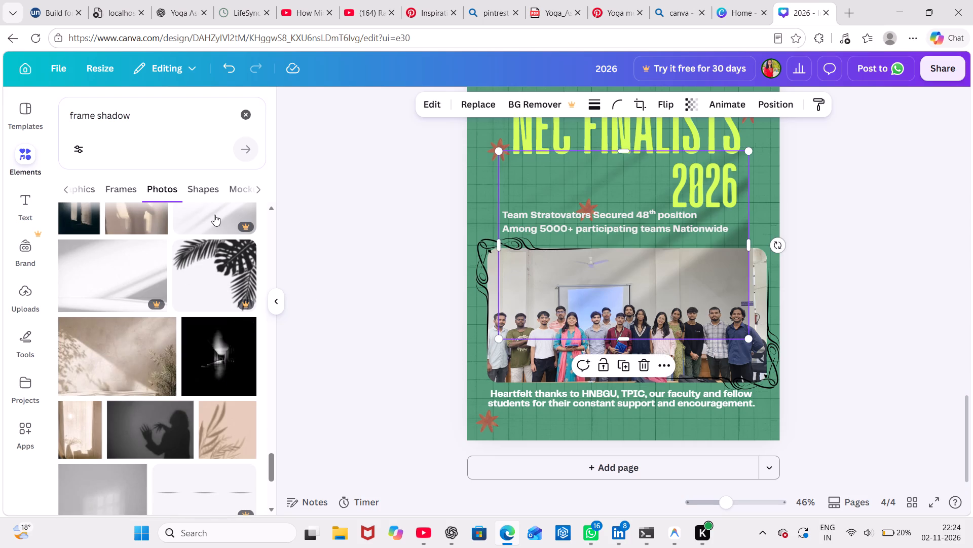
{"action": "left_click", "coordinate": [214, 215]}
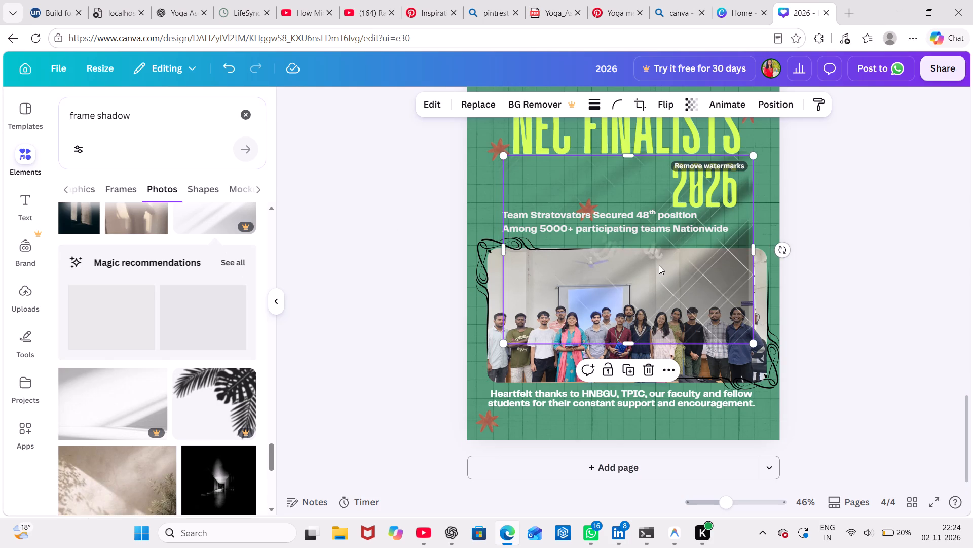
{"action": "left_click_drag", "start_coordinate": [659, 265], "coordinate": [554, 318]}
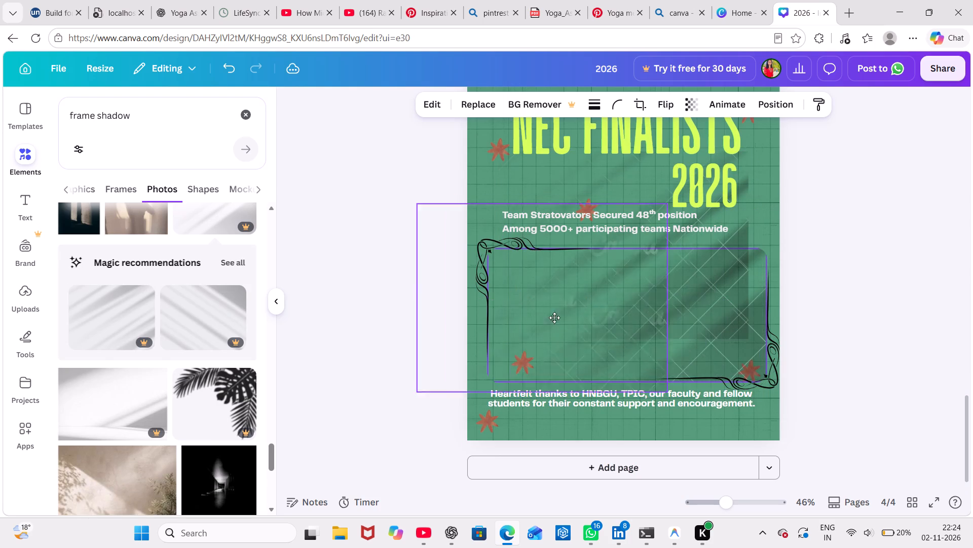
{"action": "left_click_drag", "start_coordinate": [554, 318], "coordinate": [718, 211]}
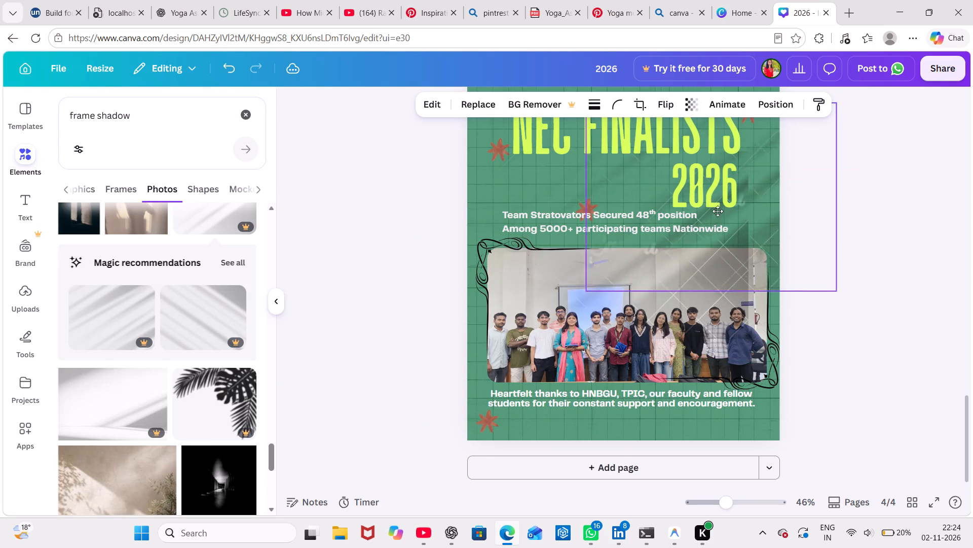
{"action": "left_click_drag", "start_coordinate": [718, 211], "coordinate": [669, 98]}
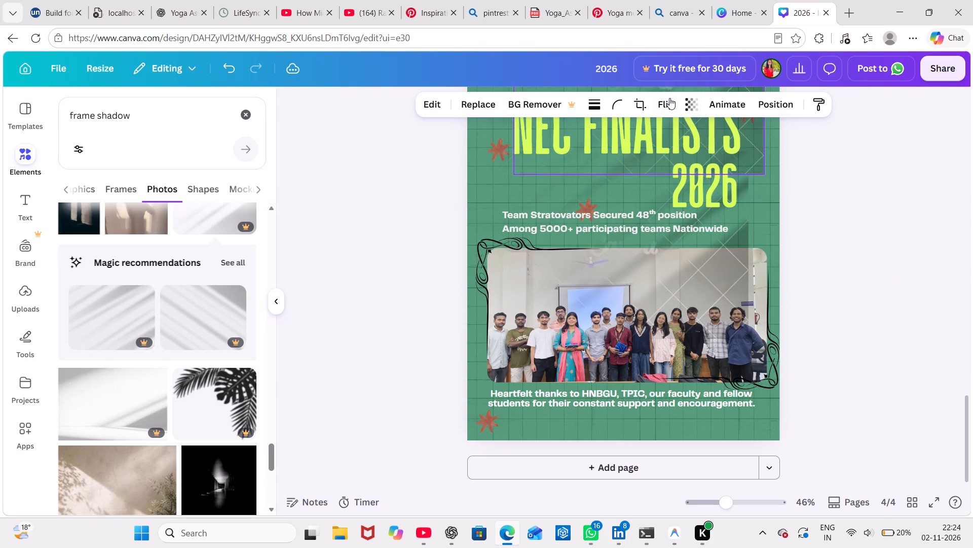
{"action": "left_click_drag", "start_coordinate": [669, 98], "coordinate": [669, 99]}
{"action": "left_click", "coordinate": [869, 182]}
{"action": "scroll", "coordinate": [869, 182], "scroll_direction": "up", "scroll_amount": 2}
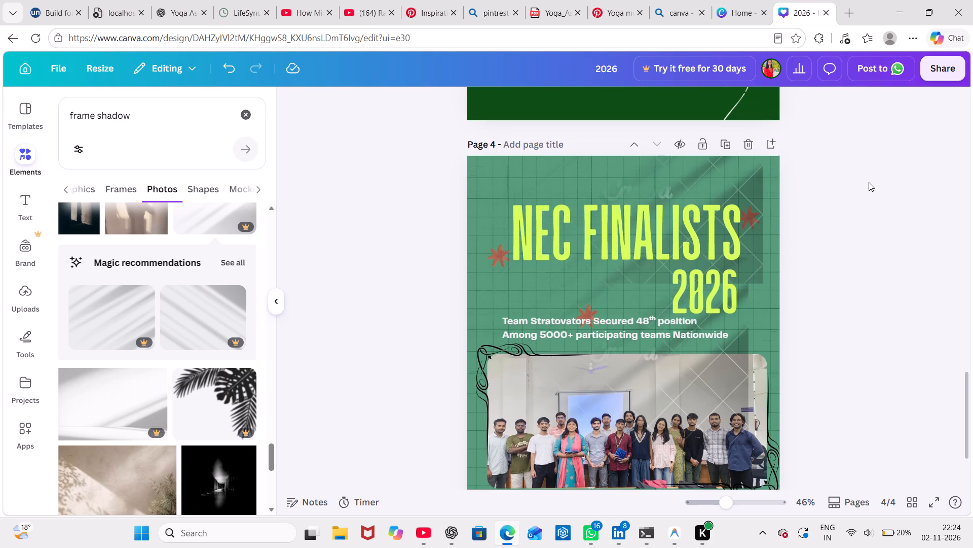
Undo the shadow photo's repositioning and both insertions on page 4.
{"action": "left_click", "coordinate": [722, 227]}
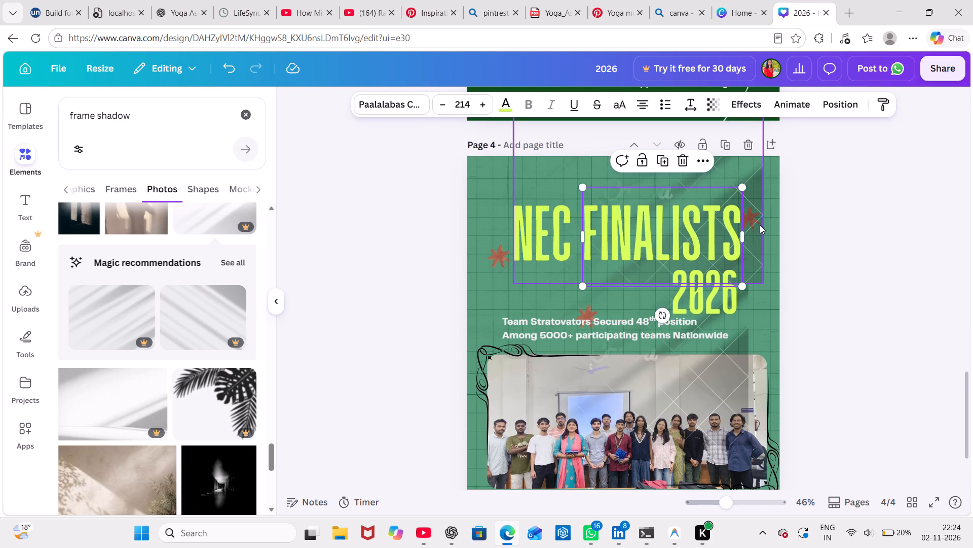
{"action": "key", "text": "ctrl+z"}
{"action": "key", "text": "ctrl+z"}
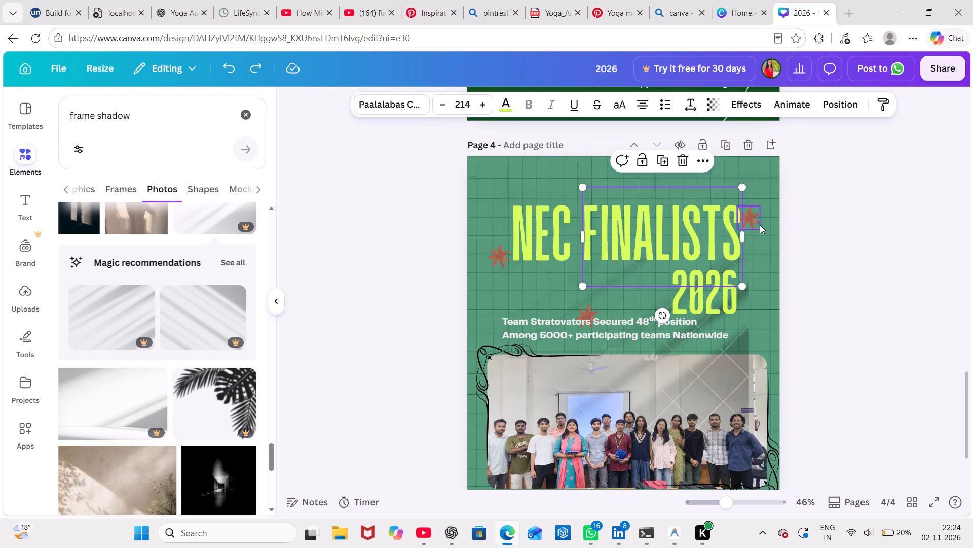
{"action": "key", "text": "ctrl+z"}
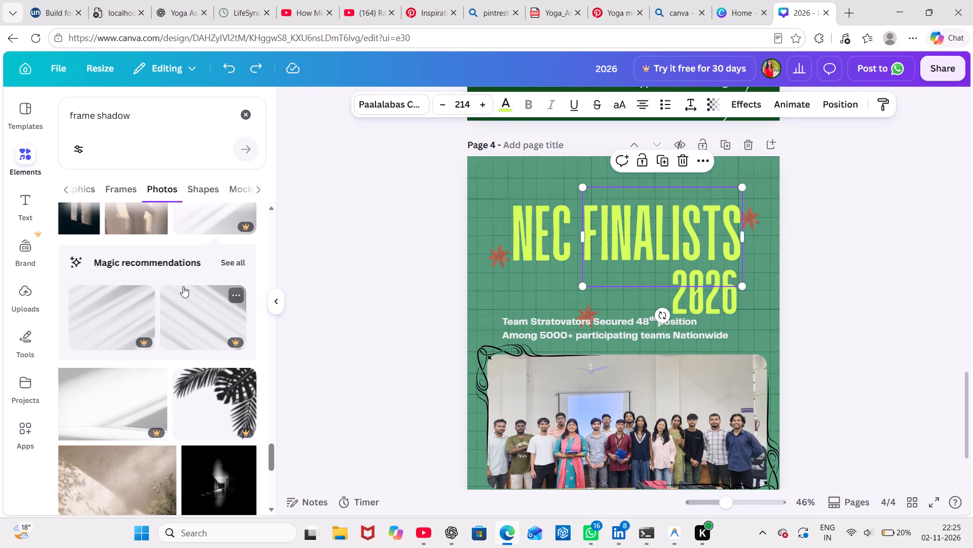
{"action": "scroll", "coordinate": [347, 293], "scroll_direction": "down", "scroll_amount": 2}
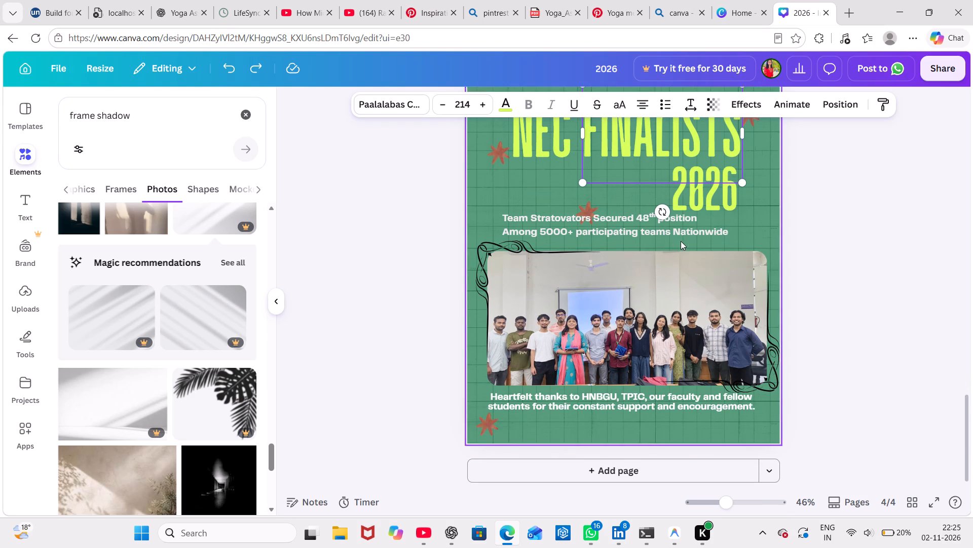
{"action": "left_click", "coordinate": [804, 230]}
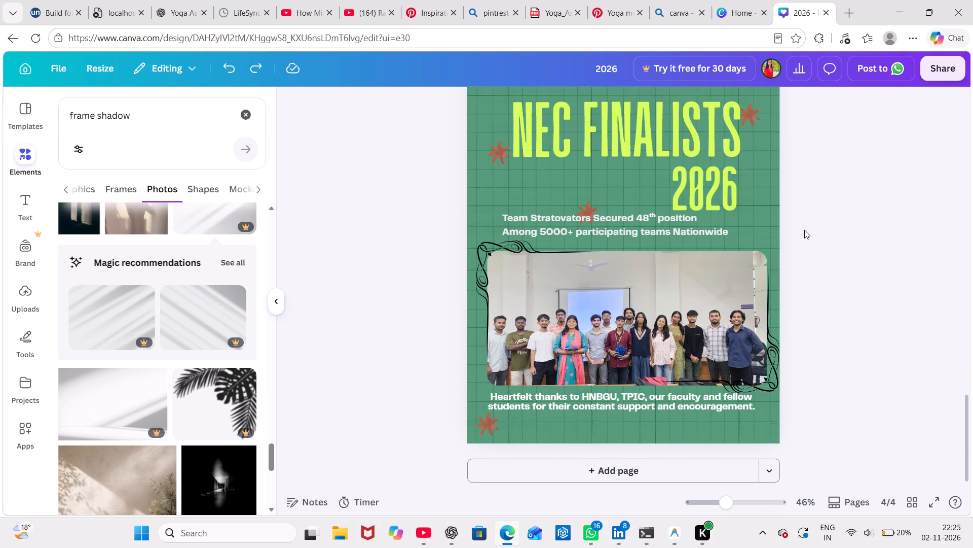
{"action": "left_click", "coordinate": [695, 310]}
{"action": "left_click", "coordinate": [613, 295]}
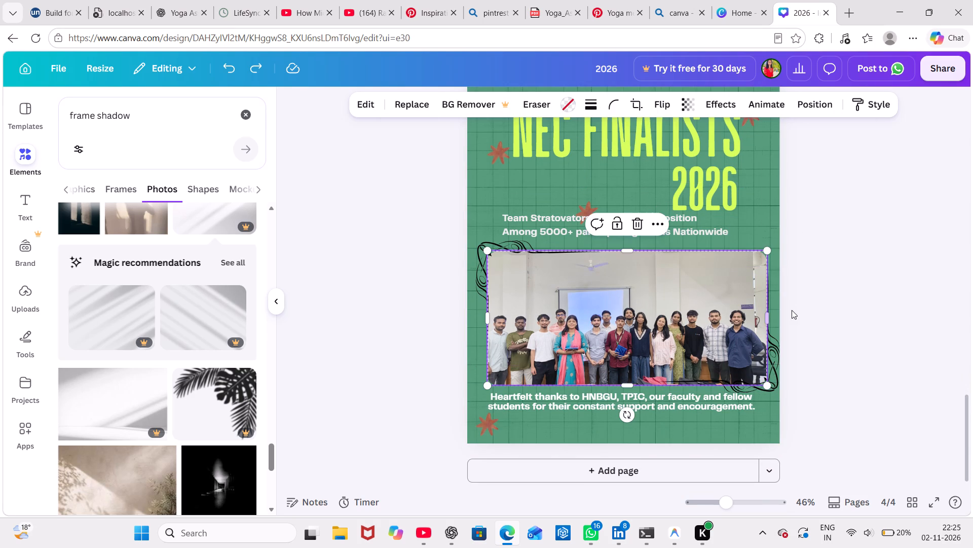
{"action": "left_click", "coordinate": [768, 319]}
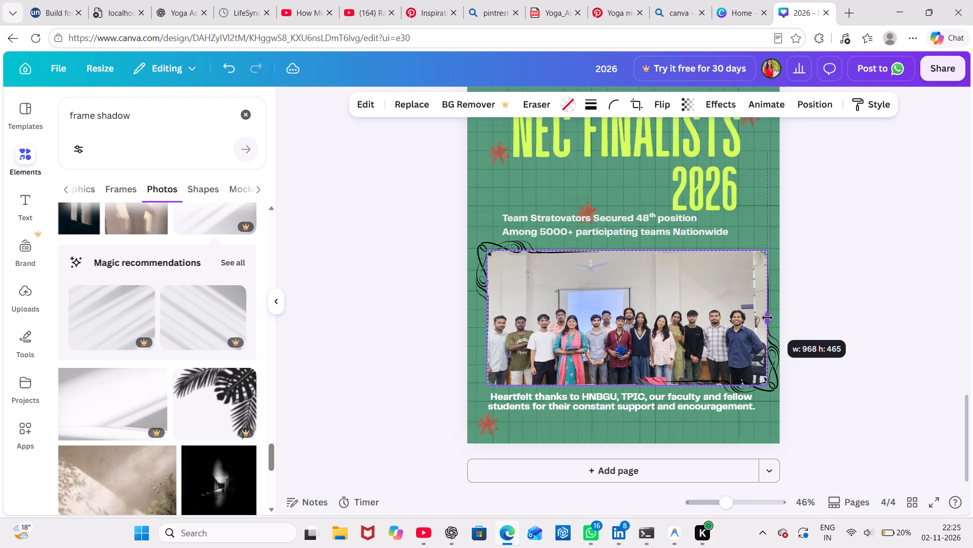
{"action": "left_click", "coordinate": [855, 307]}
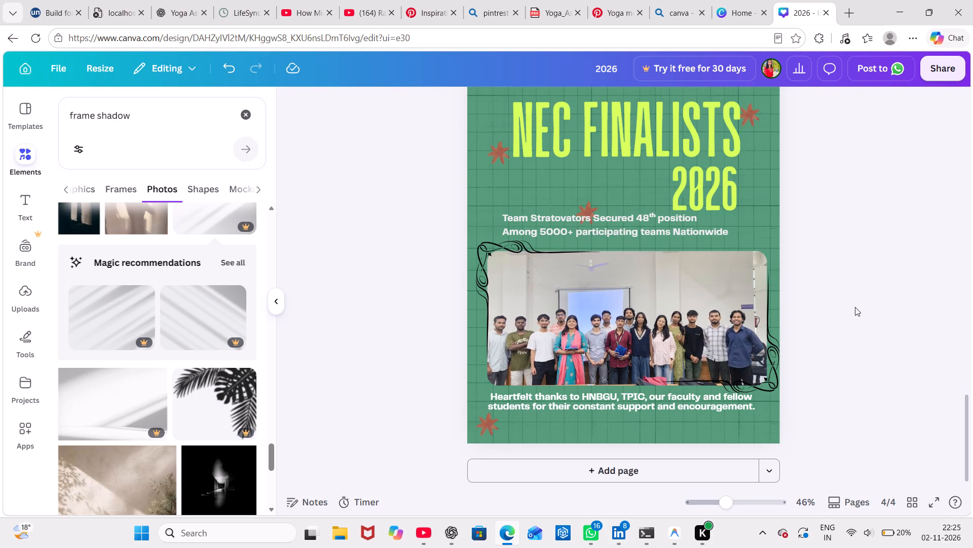
Add the round logo with the solid dark green centre from the uploaded images to page 4.
{"action": "scroll", "coordinate": [855, 307], "scroll_direction": "up", "scroll_amount": 1}
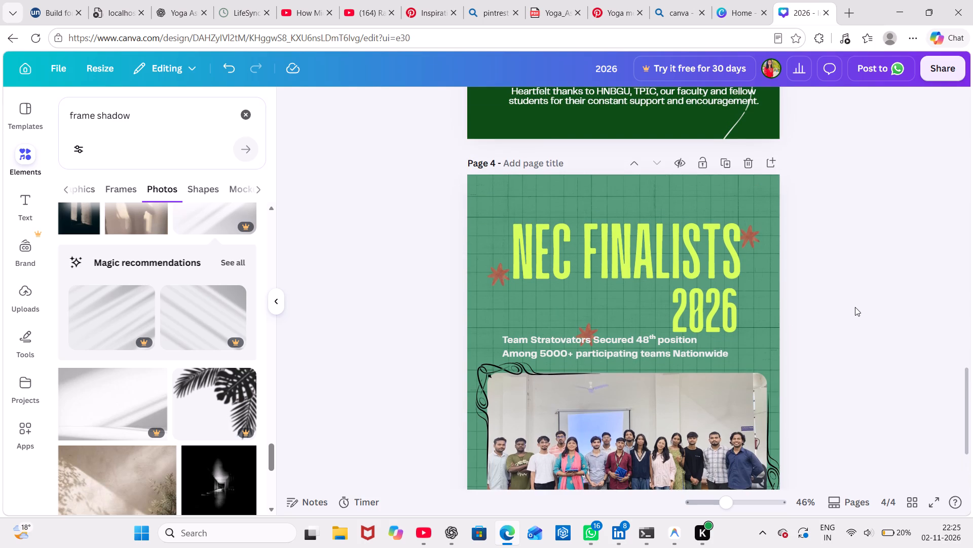
{"action": "left_click", "coordinate": [33, 302]}
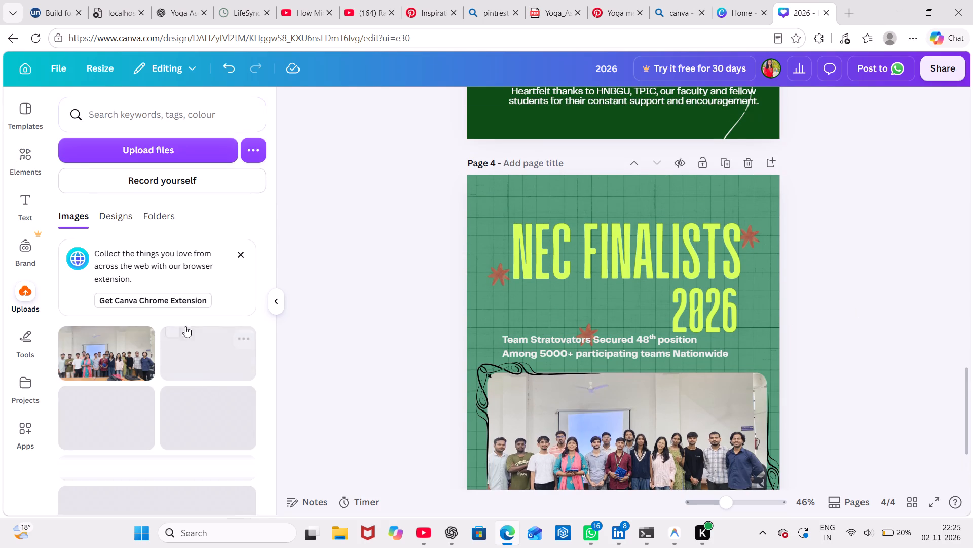
{"action": "scroll", "coordinate": [175, 374], "scroll_direction": "down", "scroll_amount": 2}
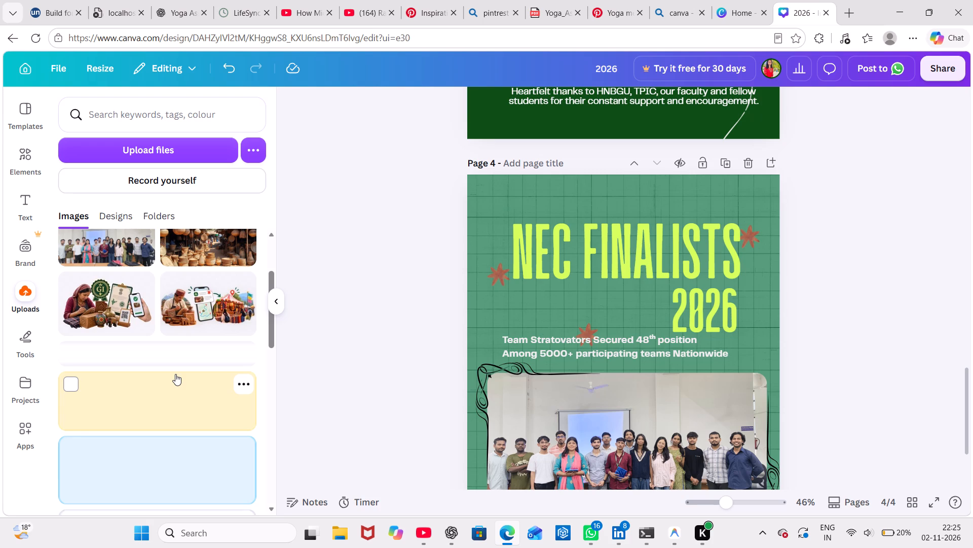
{"action": "scroll", "coordinate": [175, 374], "scroll_direction": "down", "scroll_amount": 7}
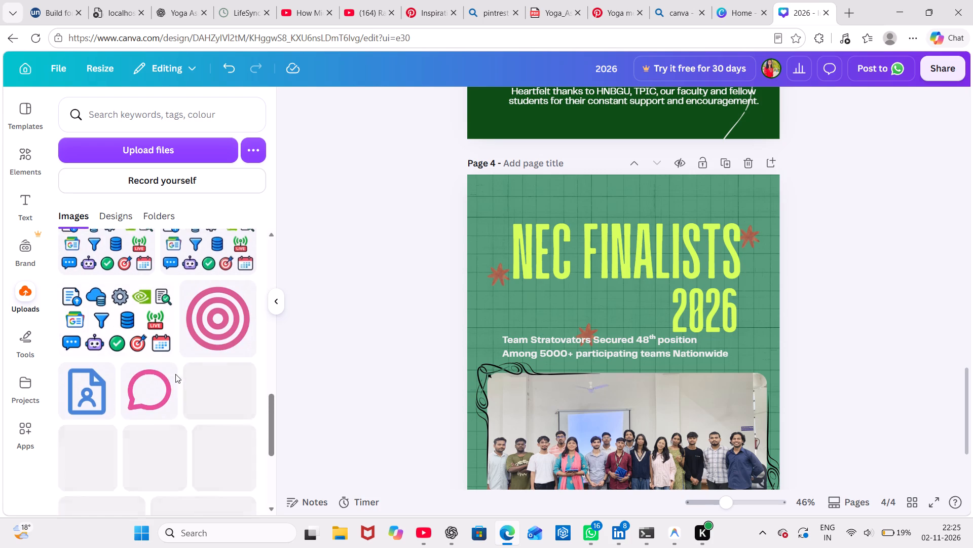
{"action": "scroll", "coordinate": [175, 374], "scroll_direction": "down", "scroll_amount": 5}
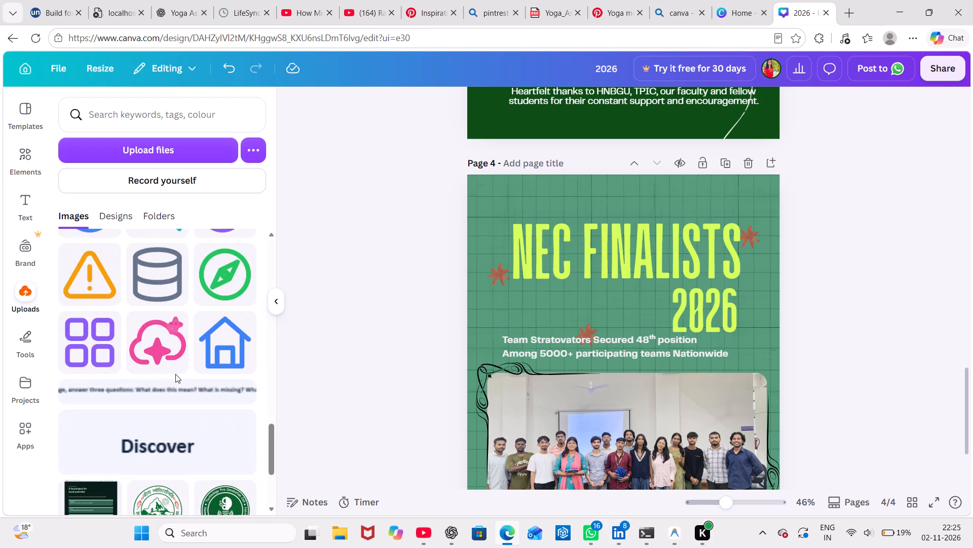
{"action": "scroll", "coordinate": [175, 374], "scroll_direction": "down", "scroll_amount": 4}
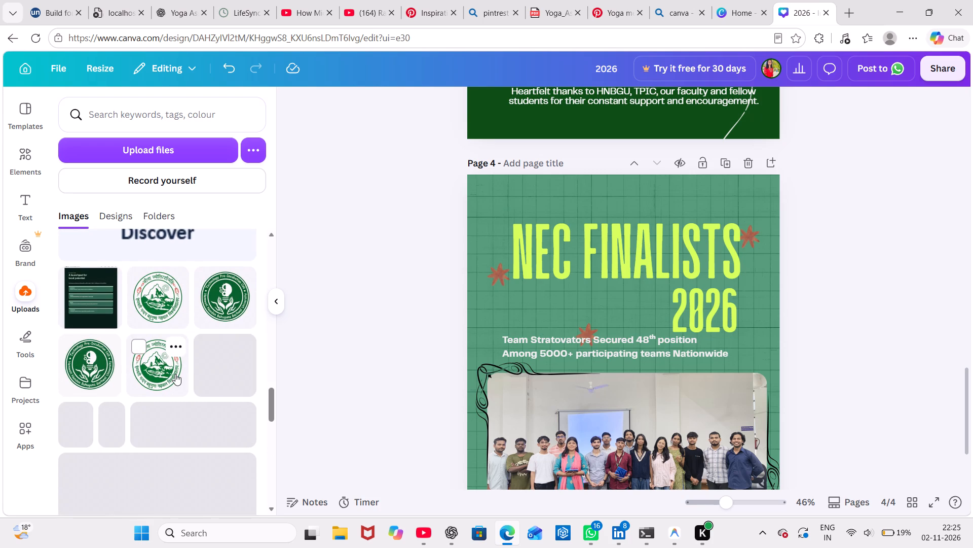
{"action": "left_click", "coordinate": [90, 362]}
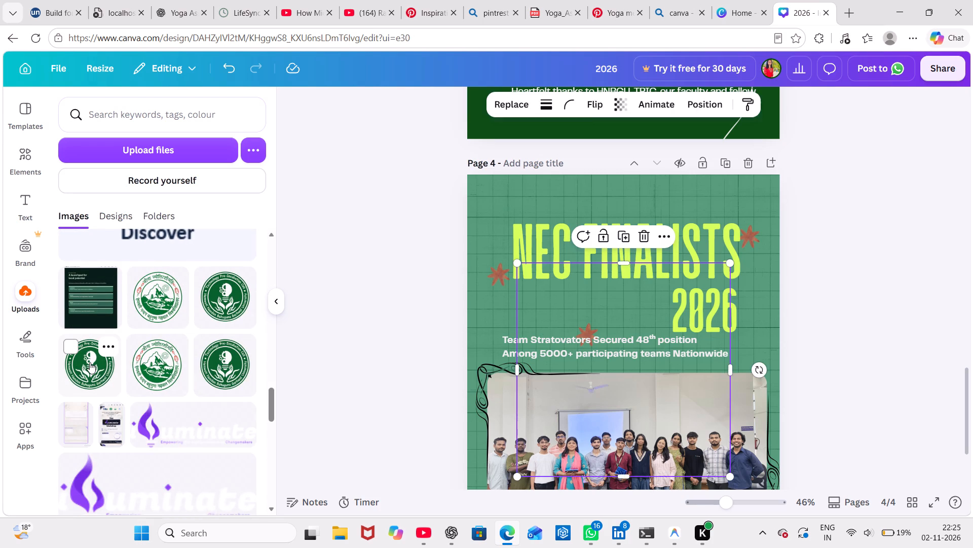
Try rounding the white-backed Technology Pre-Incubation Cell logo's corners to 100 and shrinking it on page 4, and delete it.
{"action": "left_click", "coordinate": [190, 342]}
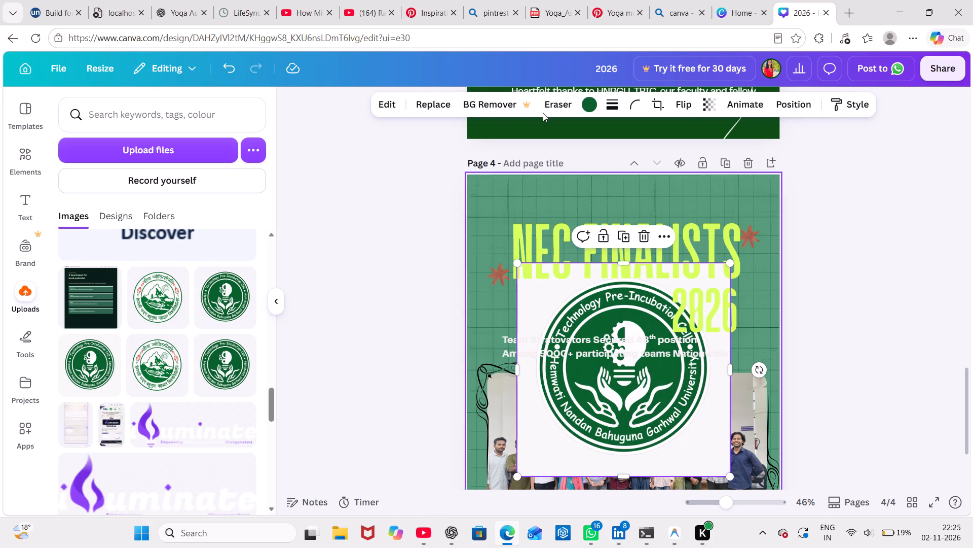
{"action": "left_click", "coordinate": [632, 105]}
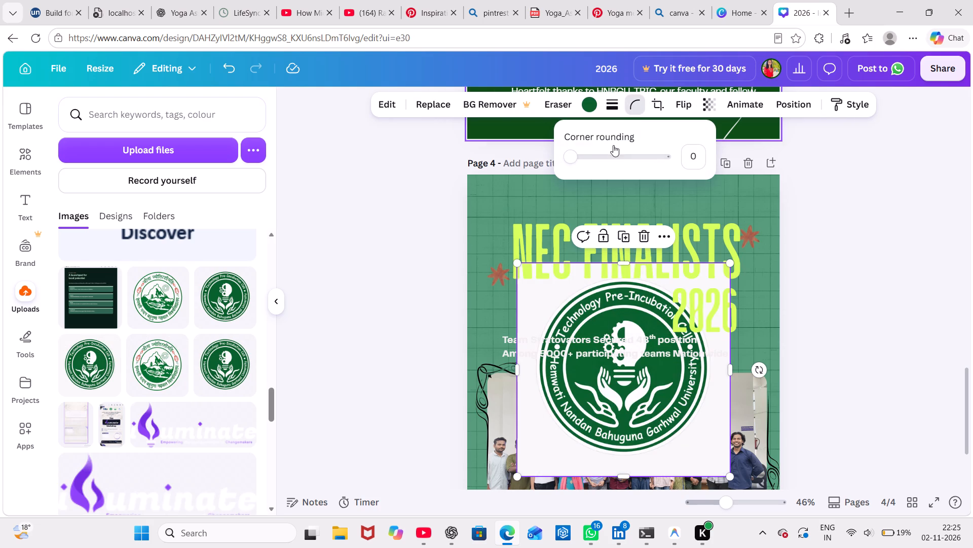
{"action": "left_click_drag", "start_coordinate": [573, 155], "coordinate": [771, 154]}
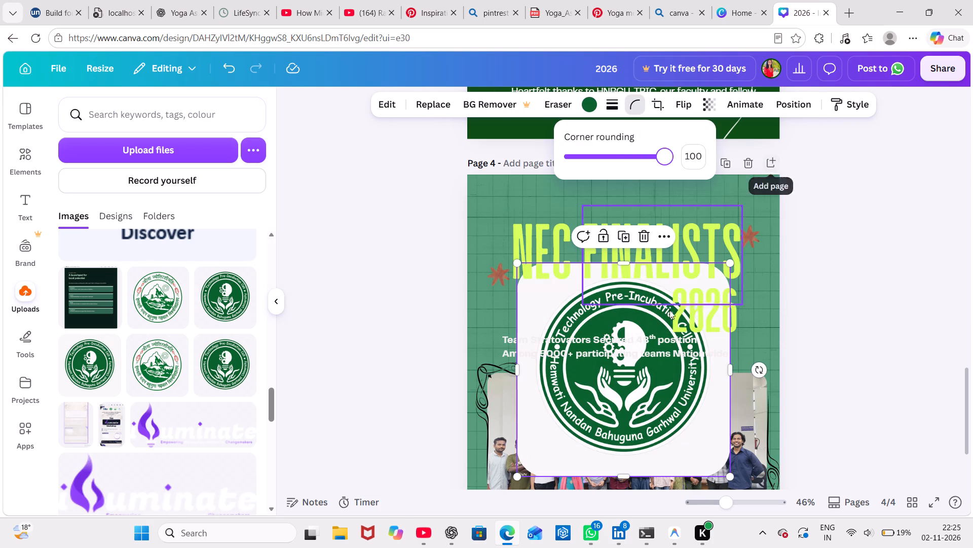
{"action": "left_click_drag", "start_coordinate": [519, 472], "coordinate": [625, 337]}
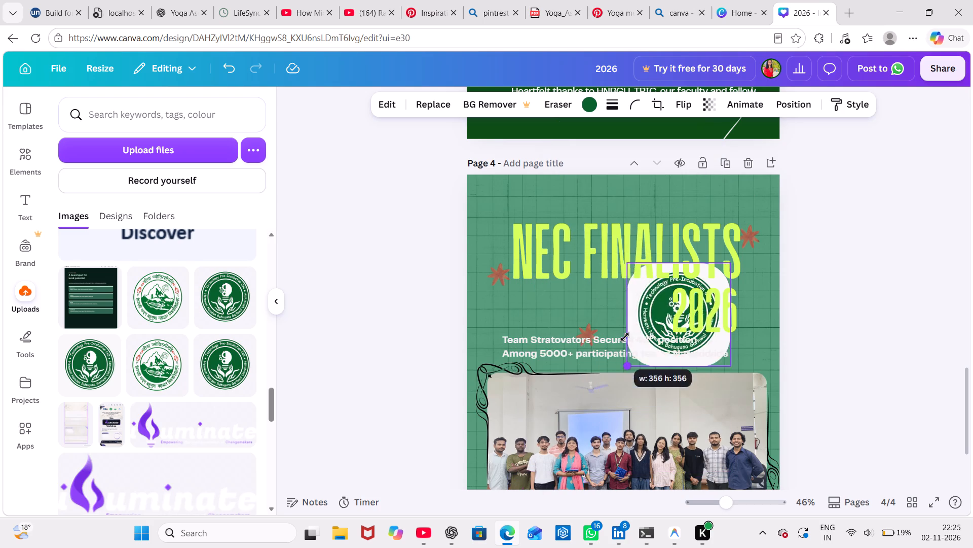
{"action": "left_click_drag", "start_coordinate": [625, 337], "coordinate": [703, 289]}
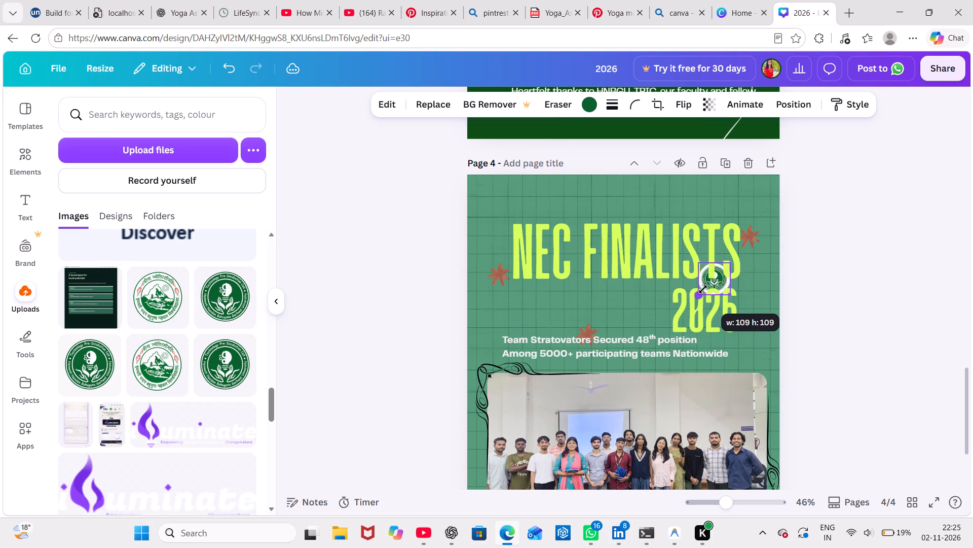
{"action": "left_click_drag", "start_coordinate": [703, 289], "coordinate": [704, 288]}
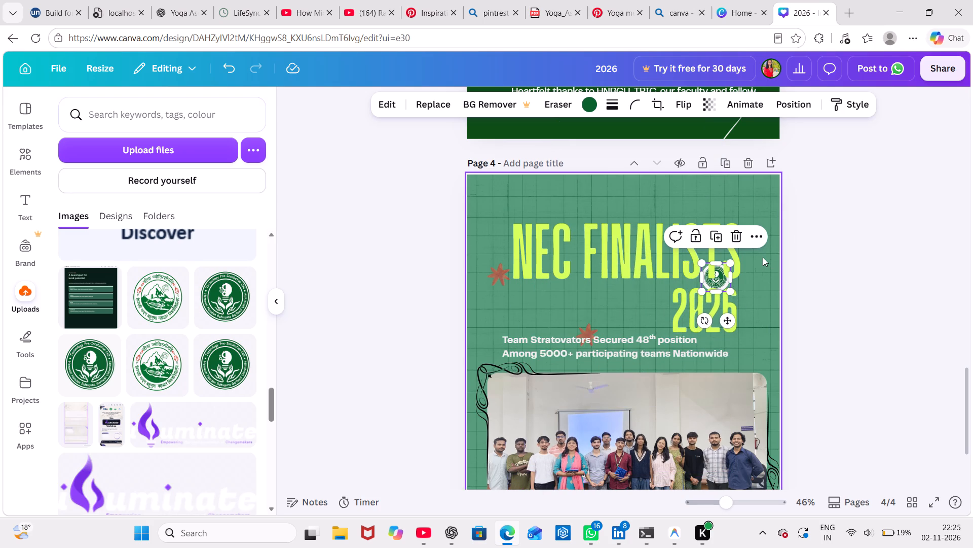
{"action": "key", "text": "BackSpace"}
Add the uploaded round mountain logo to page 4 and shrink it to a small emblem above the word NEC.
{"action": "left_click", "coordinate": [165, 286]}
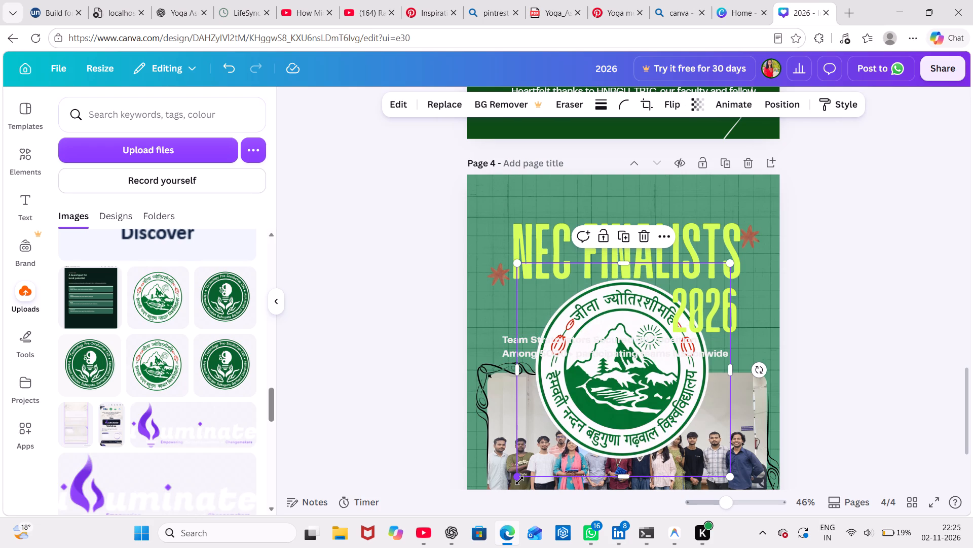
{"action": "left_click_drag", "start_coordinate": [517, 474], "coordinate": [548, 441]}
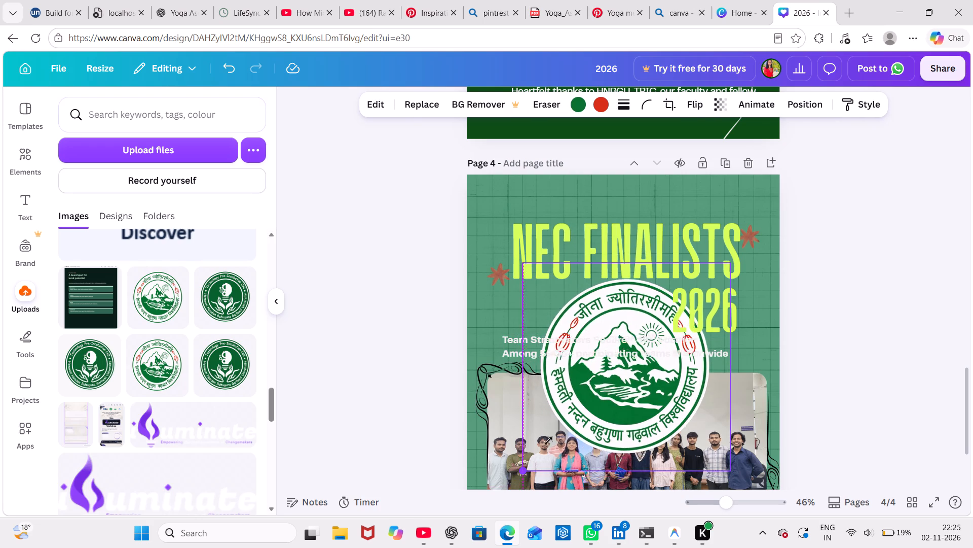
{"action": "left_click_drag", "start_coordinate": [548, 441], "coordinate": [638, 367]}
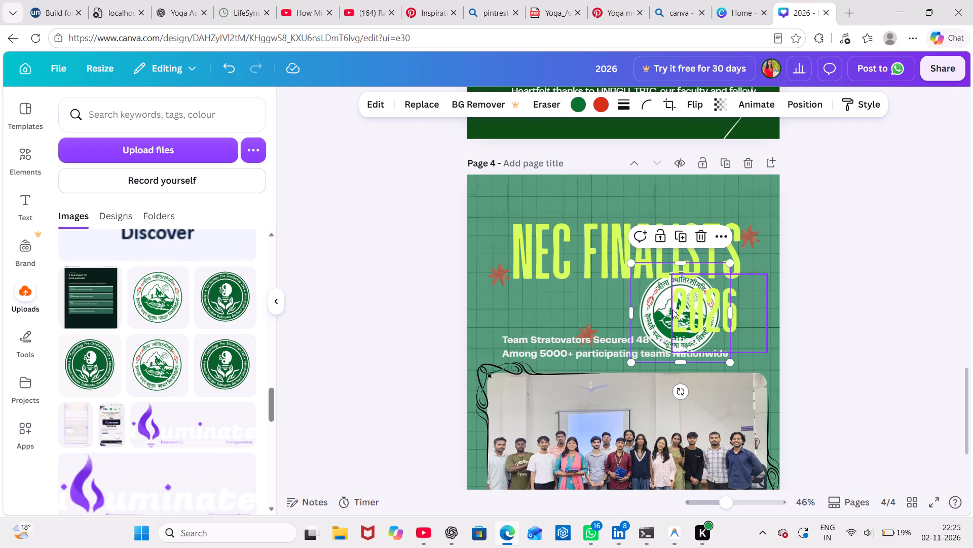
{"action": "left_click", "coordinate": [834, 288]}
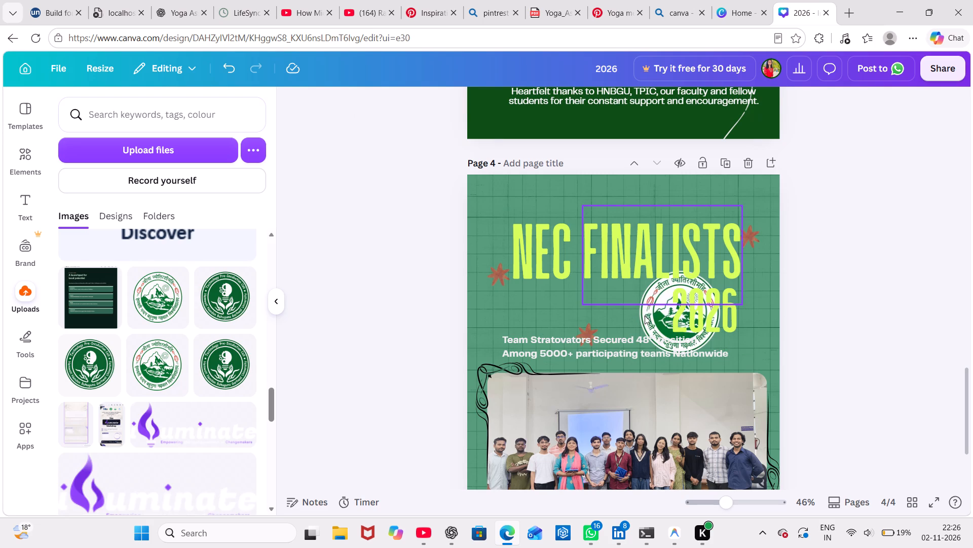
{"action": "left_click_drag", "start_coordinate": [645, 317], "coordinate": [501, 219]}
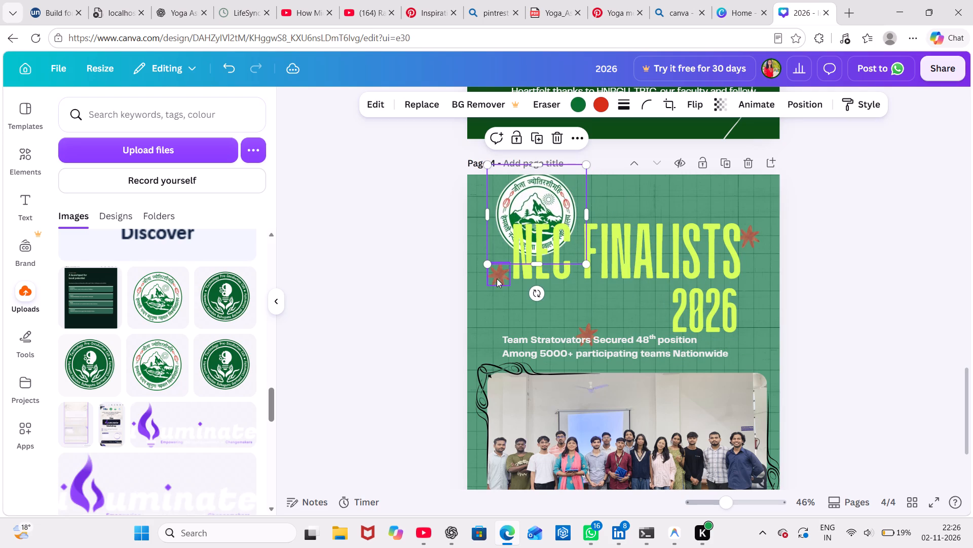
{"action": "left_click_drag", "start_coordinate": [488, 265], "coordinate": [520, 221]}
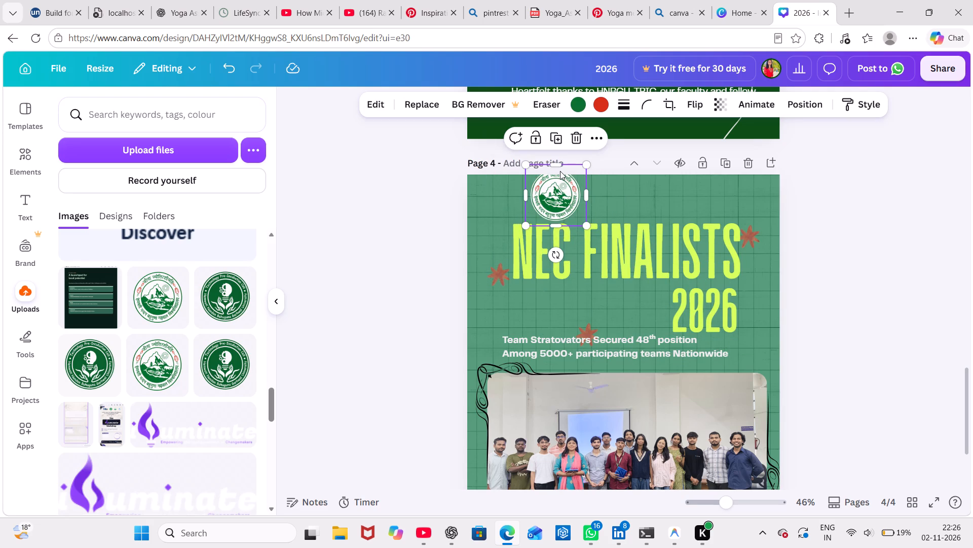
{"action": "left_click", "coordinate": [560, 171]}
{"action": "left_click", "coordinate": [556, 189]}
{"action": "left_click_drag", "start_coordinate": [527, 229], "coordinate": [537, 217]}
Position the mountain logo just above the title, centred over the gap between NEC and FINALISTS.
{"action": "left_click_drag", "start_coordinate": [562, 186], "coordinate": [540, 197]}
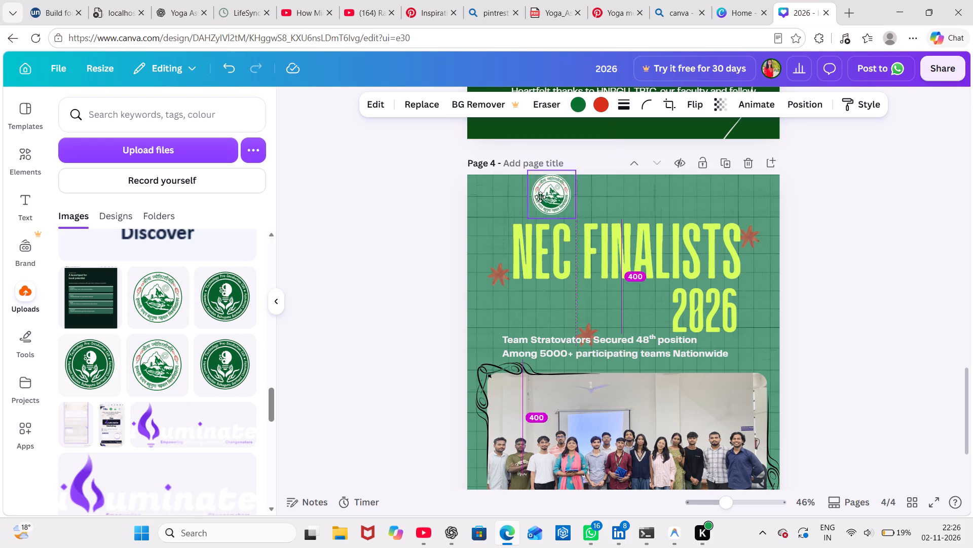
{"action": "left_click_drag", "start_coordinate": [540, 197], "coordinate": [509, 198]}
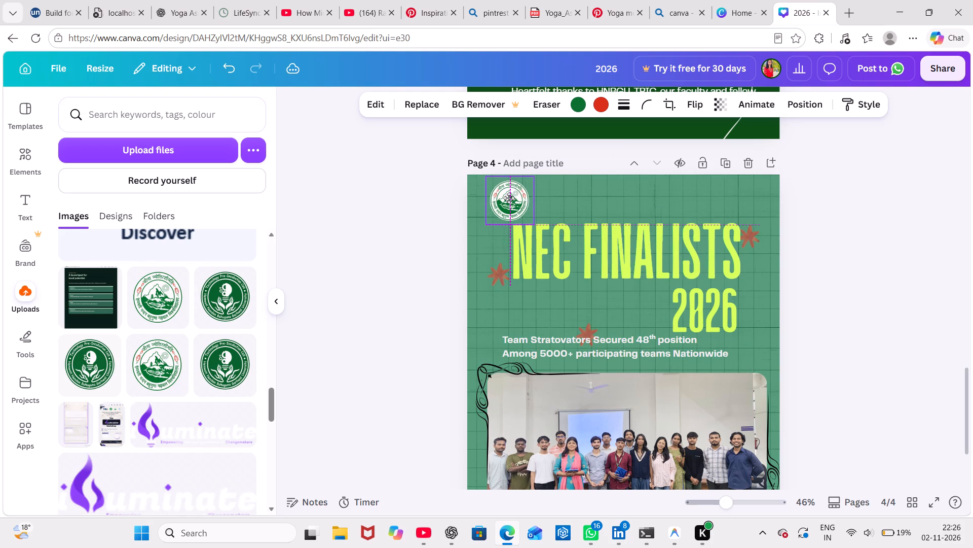
{"action": "left_click_drag", "start_coordinate": [509, 198], "coordinate": [553, 194]}
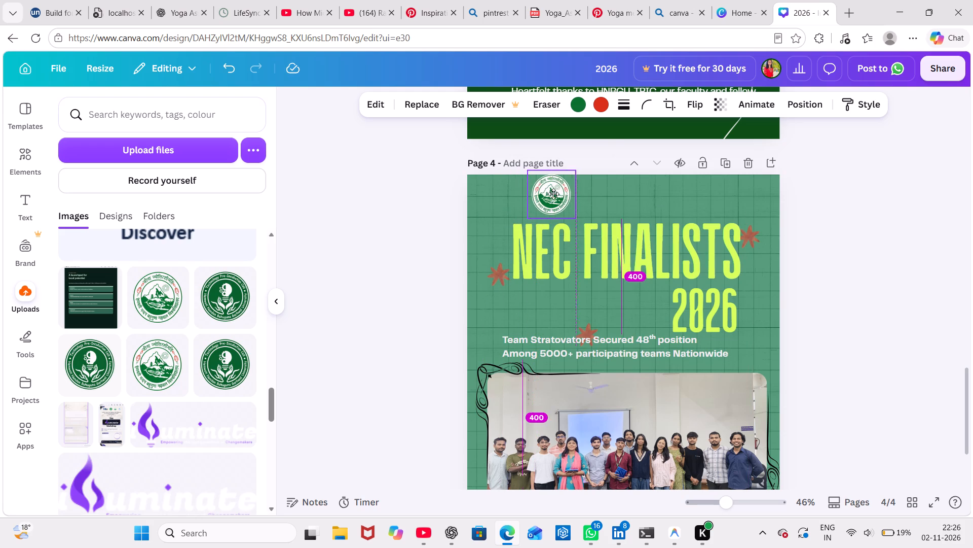
{"action": "left_click_drag", "start_coordinate": [553, 194], "coordinate": [555, 194]}
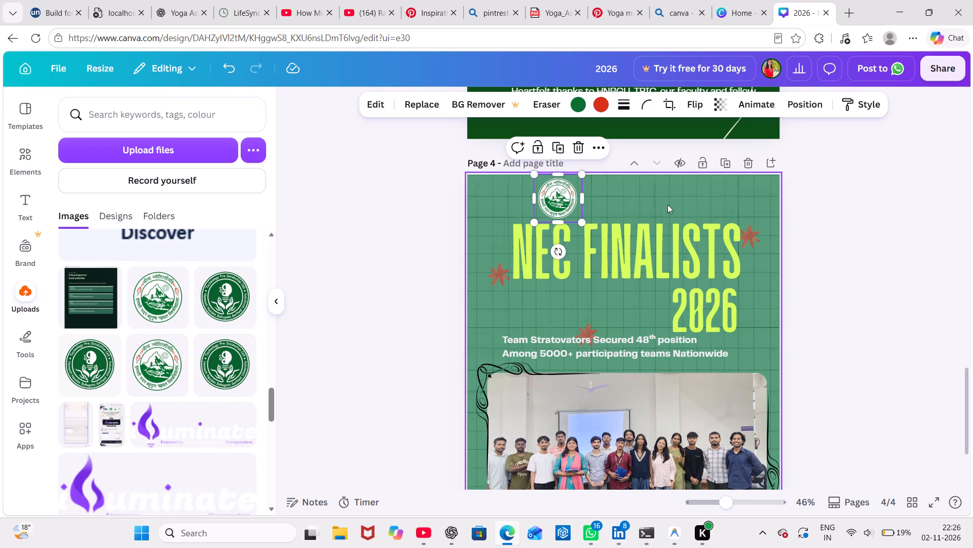
{"action": "left_click_drag", "start_coordinate": [552, 190], "coordinate": [562, 303]}
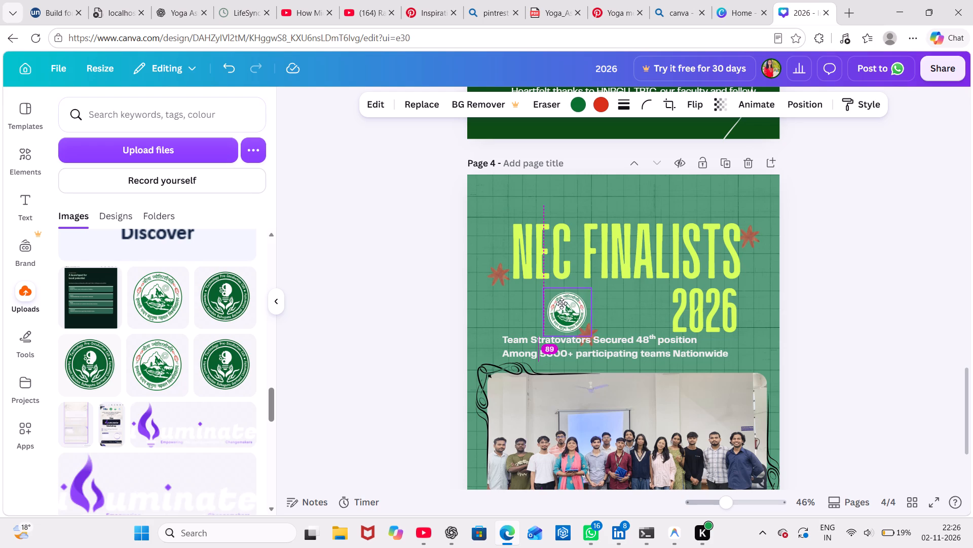
{"action": "left_click_drag", "start_coordinate": [562, 303], "coordinate": [578, 193]}
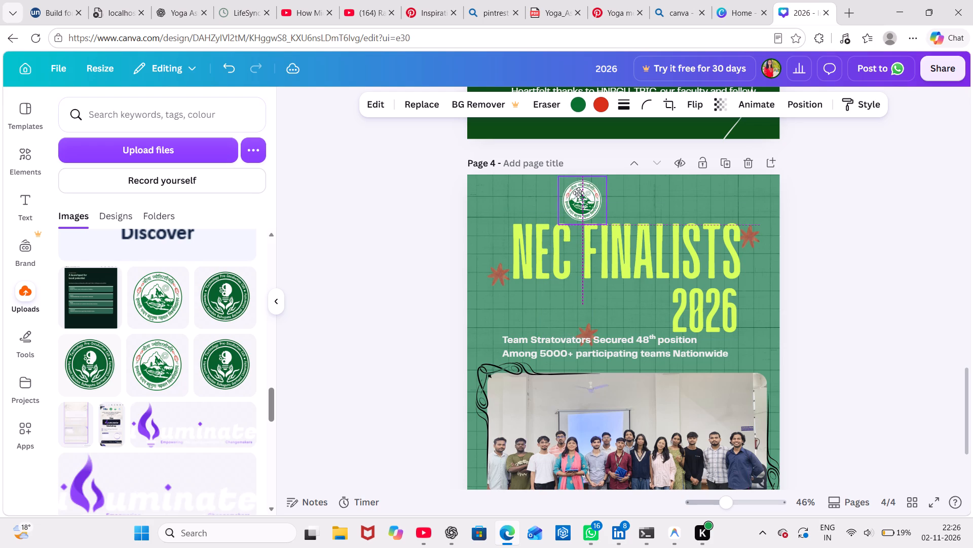
{"action": "left_click_drag", "start_coordinate": [578, 193], "coordinate": [574, 195]}
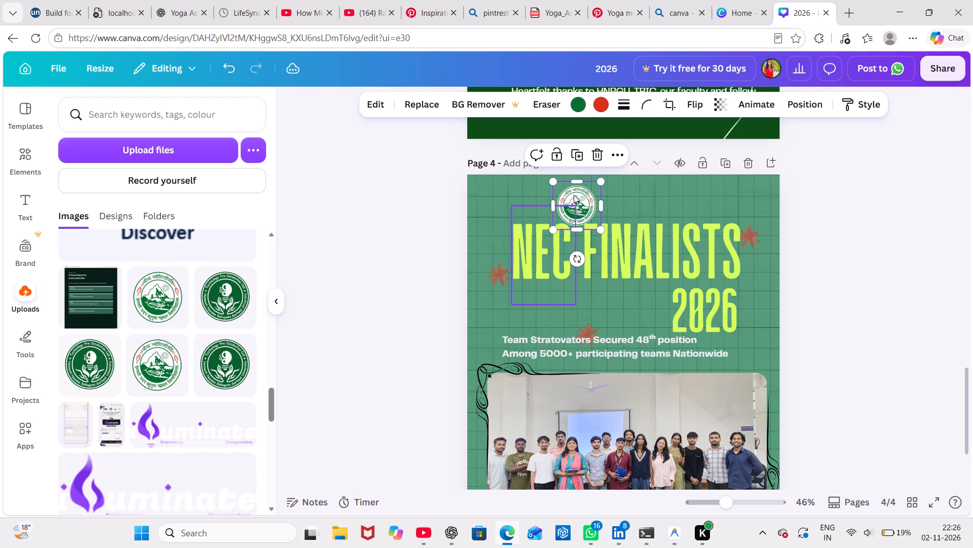
{"action": "left_click", "coordinate": [574, 195]}
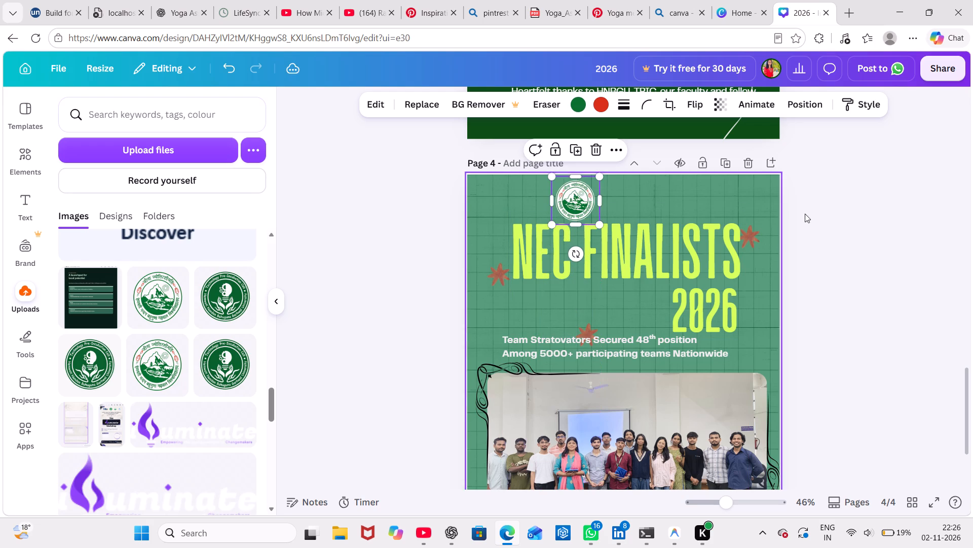
{"action": "left_click", "coordinate": [884, 233]}
Add the uploaded Technology Pre-Incubation Cell logo without the white square background to page 4.
{"action": "left_click", "coordinate": [223, 308]}
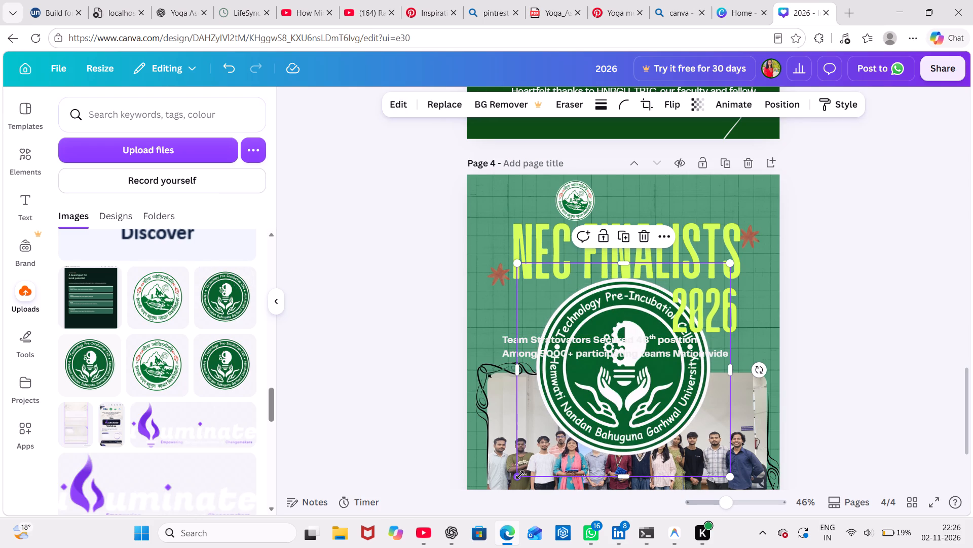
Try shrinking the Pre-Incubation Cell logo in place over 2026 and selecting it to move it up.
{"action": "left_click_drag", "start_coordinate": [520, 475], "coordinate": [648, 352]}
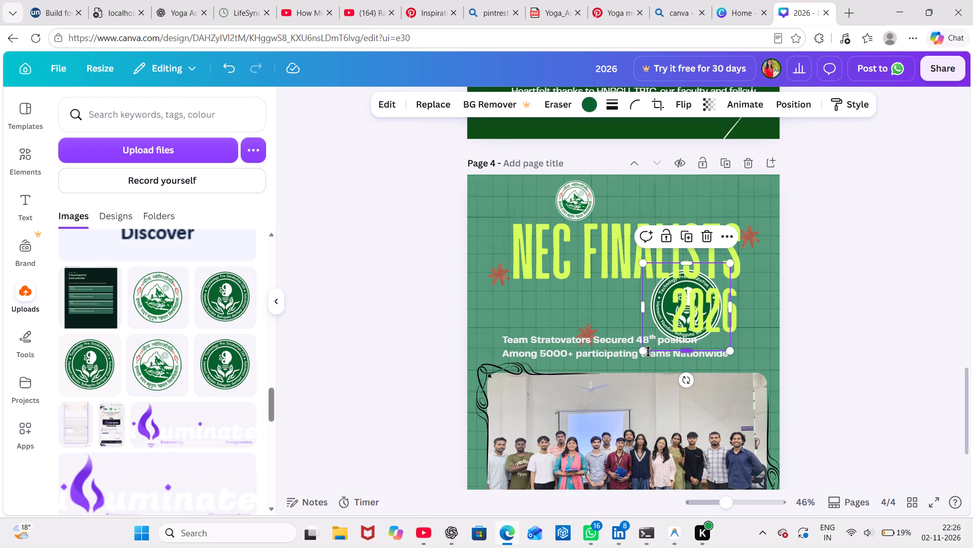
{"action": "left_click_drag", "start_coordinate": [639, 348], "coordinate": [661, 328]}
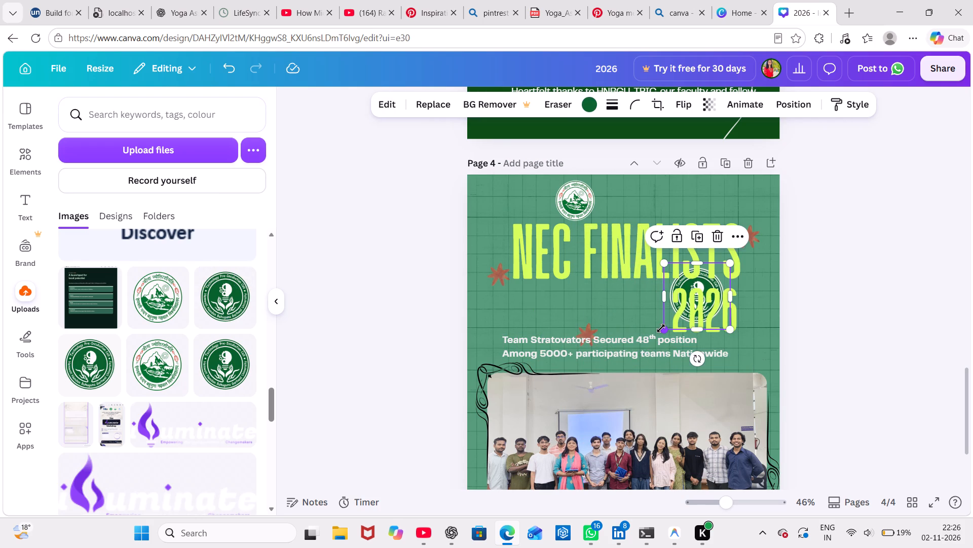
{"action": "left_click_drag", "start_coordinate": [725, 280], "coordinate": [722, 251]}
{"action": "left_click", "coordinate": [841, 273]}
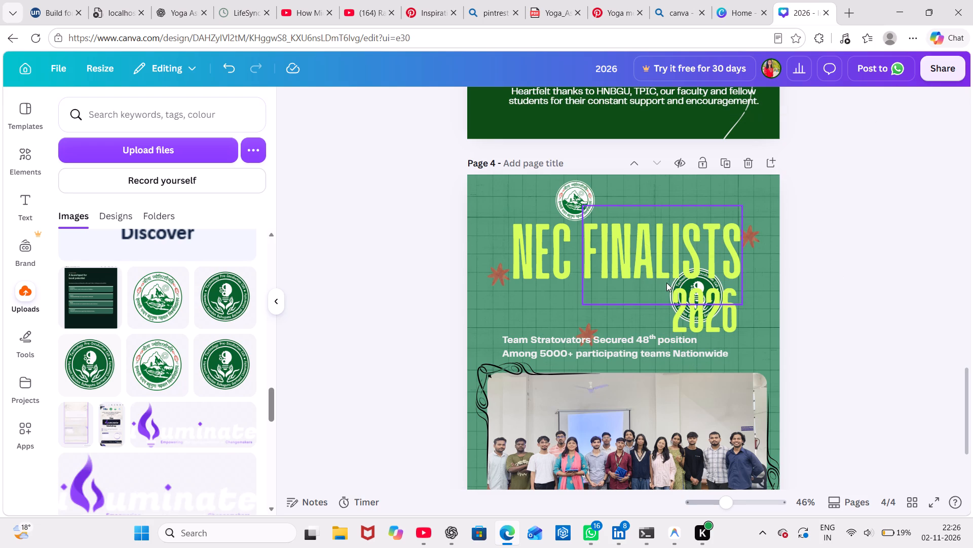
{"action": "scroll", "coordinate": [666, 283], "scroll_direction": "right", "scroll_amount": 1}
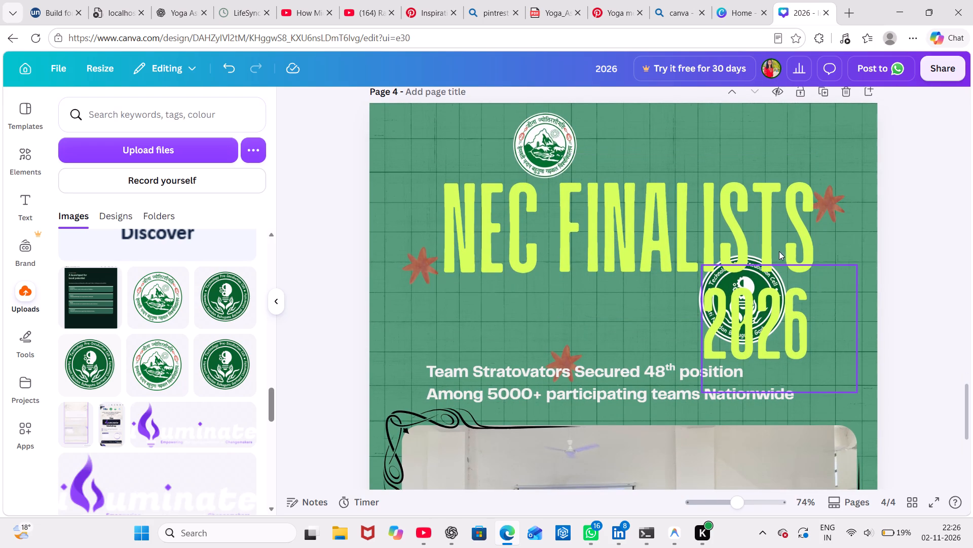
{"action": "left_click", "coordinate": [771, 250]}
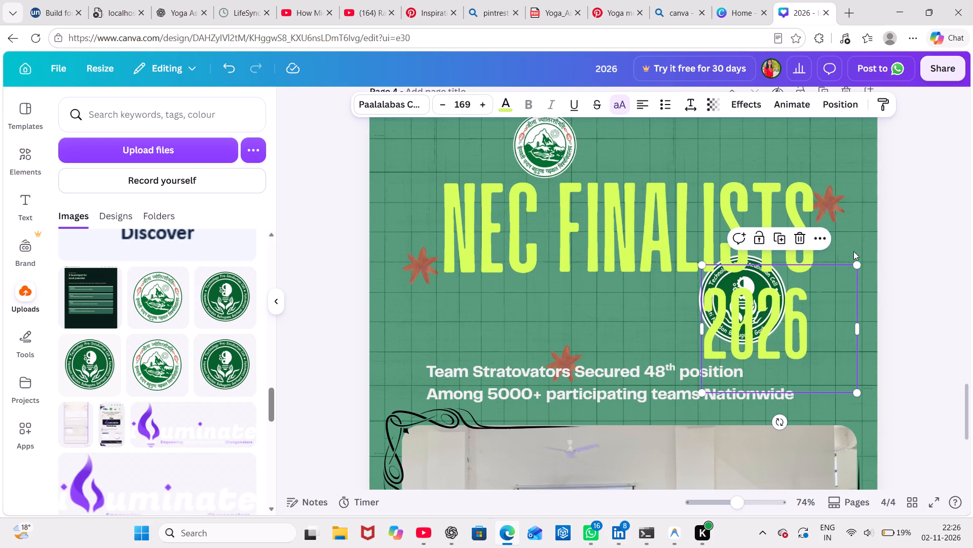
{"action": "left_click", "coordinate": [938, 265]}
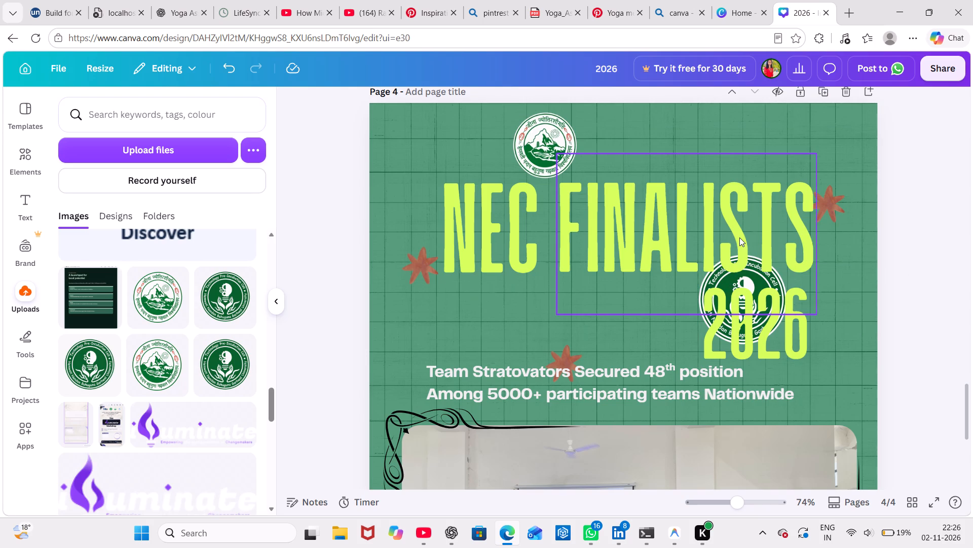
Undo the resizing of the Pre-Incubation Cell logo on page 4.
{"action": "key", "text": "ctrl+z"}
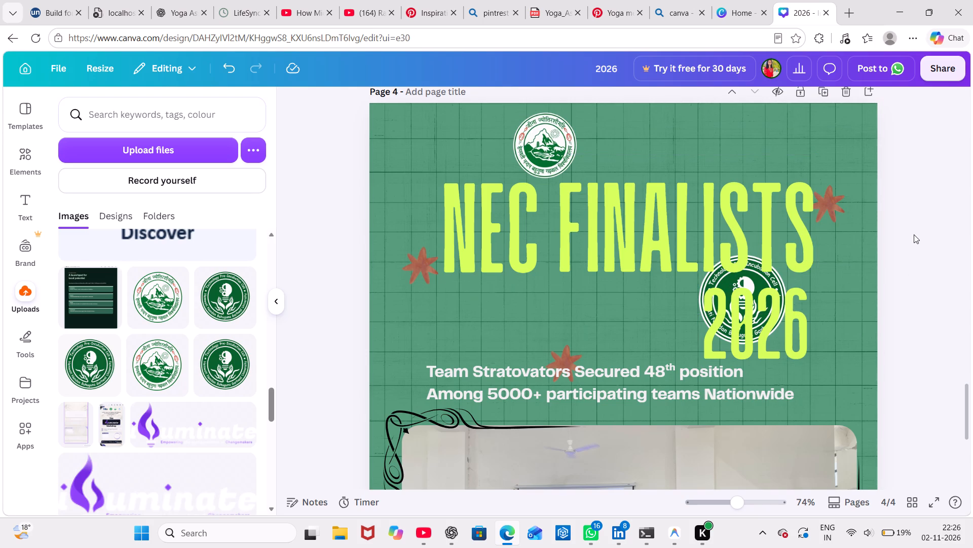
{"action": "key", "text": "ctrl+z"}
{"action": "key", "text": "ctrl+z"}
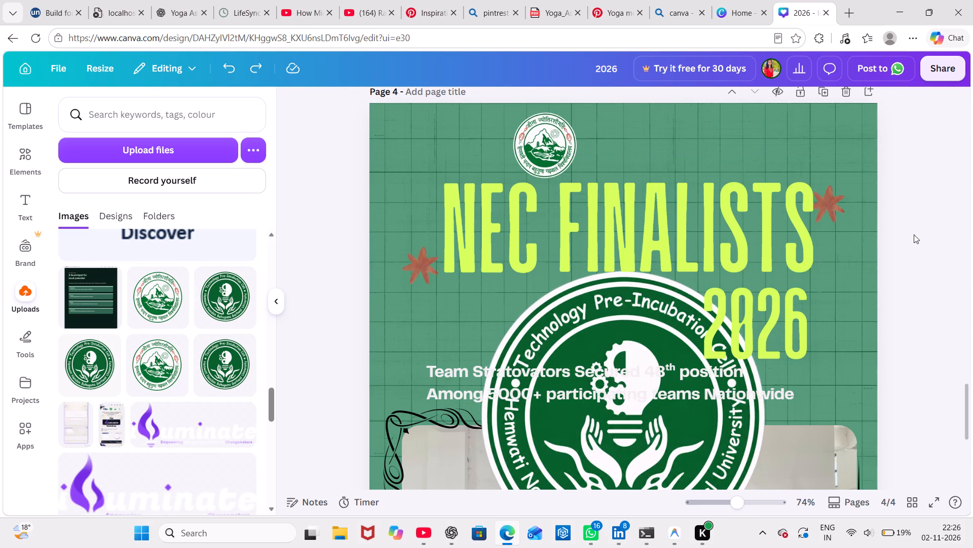
Move the Pre-Incubation Cell logo above FINALISTS, beside the mountain logo, and shrink it to a matching size.
{"action": "left_click_drag", "start_coordinate": [603, 340], "coordinate": [639, 172]}
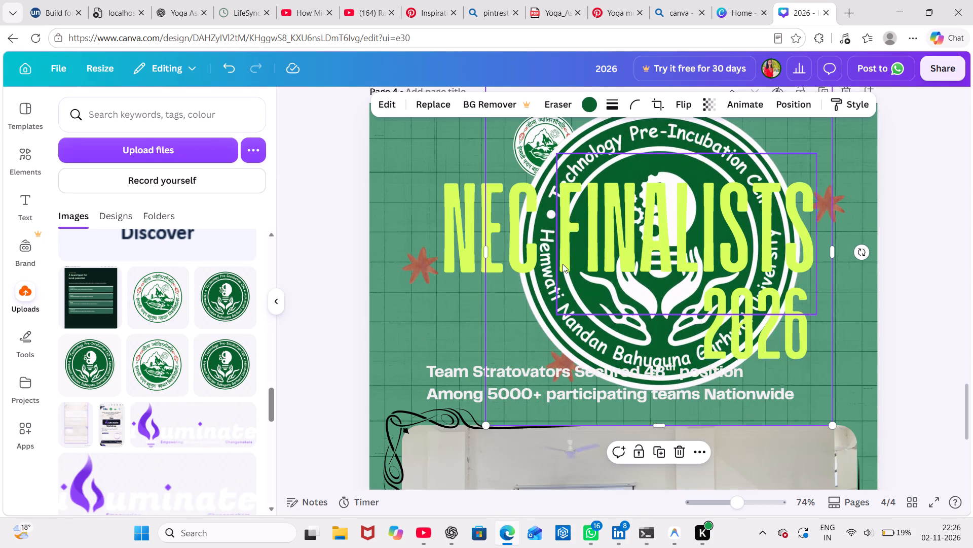
{"action": "left_click_drag", "start_coordinate": [484, 426], "coordinate": [648, 202]}
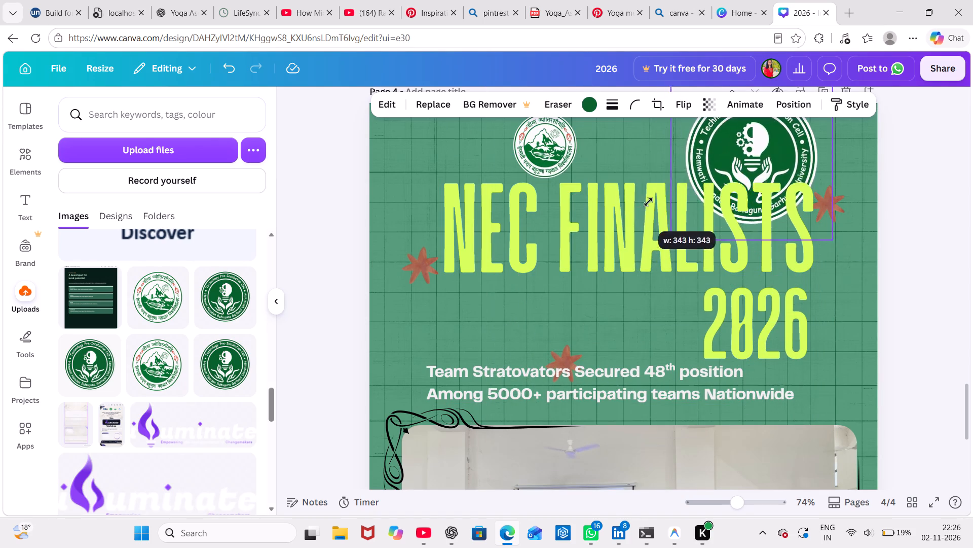
{"action": "left_click_drag", "start_coordinate": [648, 202], "coordinate": [723, 158]}
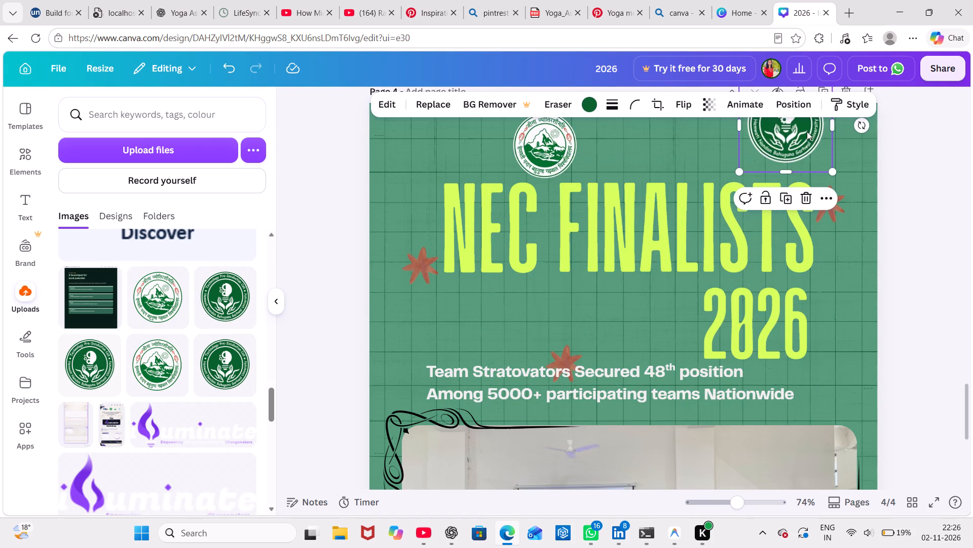
{"action": "left_click_drag", "start_coordinate": [805, 131], "coordinate": [650, 159]}
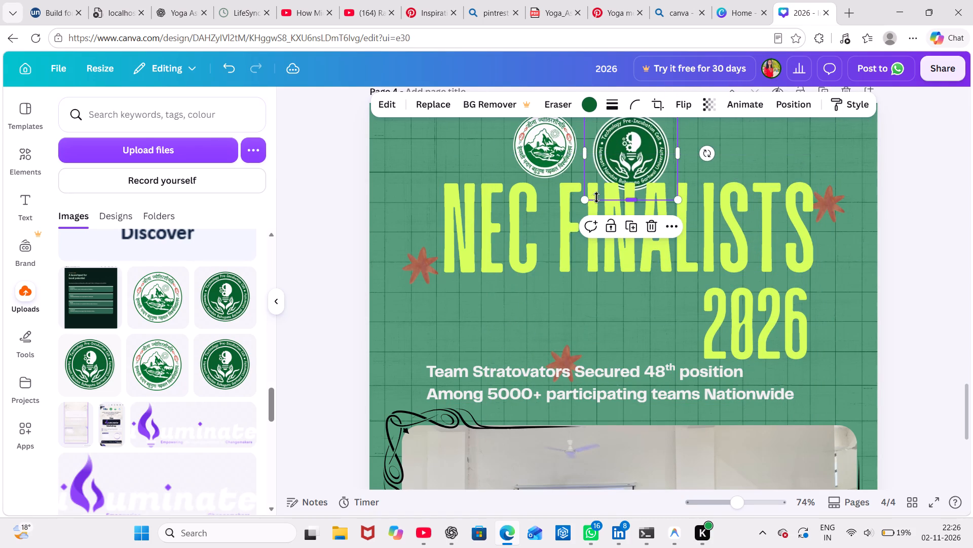
{"action": "left_click_drag", "start_coordinate": [587, 201], "coordinate": [599, 185]}
Nudge the Pre-Incubation Cell logo level with the mountain logo, just clear of the NEC FINALISTS title.
{"action": "left_click_drag", "start_coordinate": [631, 145], "coordinate": [630, 151]}
{"action": "scroll", "coordinate": [630, 151], "scroll_direction": "up", "scroll_amount": 1}
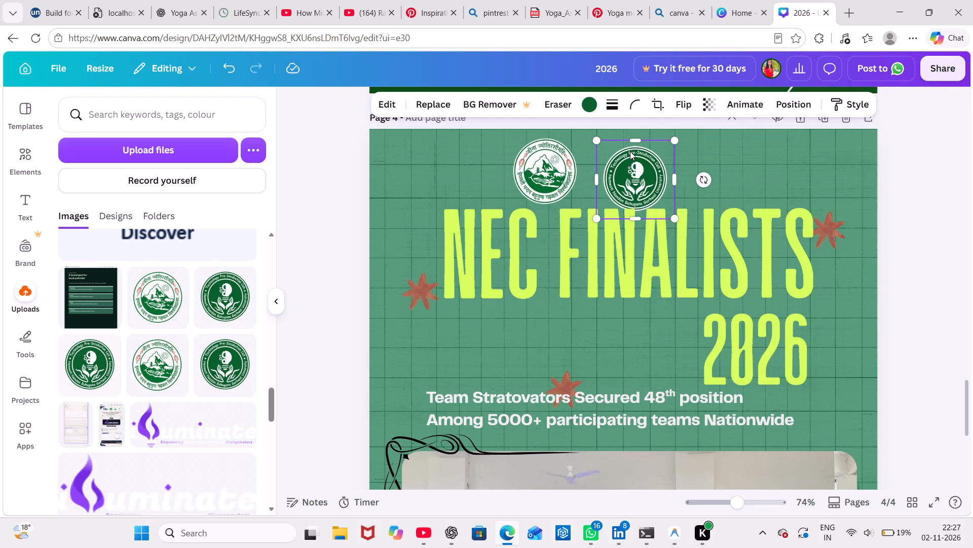
{"action": "scroll", "coordinate": [630, 151], "scroll_direction": "up", "scroll_amount": 1}
{"action": "left_click", "coordinate": [630, 151]}
{"action": "left_click_drag", "start_coordinate": [630, 151], "coordinate": [630, 147]}
{"action": "left_click_drag", "start_coordinate": [641, 168], "coordinate": [640, 163]}
{"action": "left_click", "coordinate": [937, 156]}
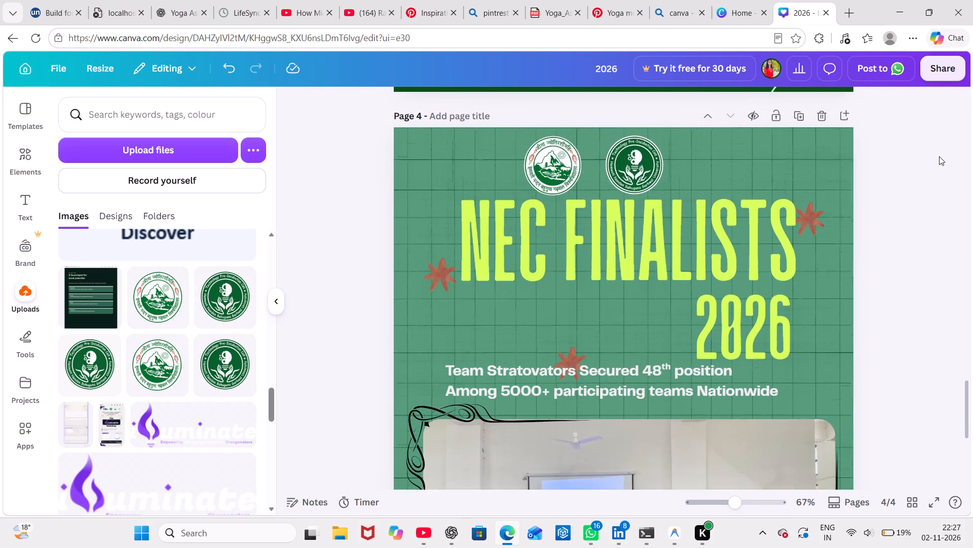
Look further through the uploaded images for another logo for page 4.
{"action": "scroll", "coordinate": [217, 407], "scroll_direction": "down", "scroll_amount": 2}
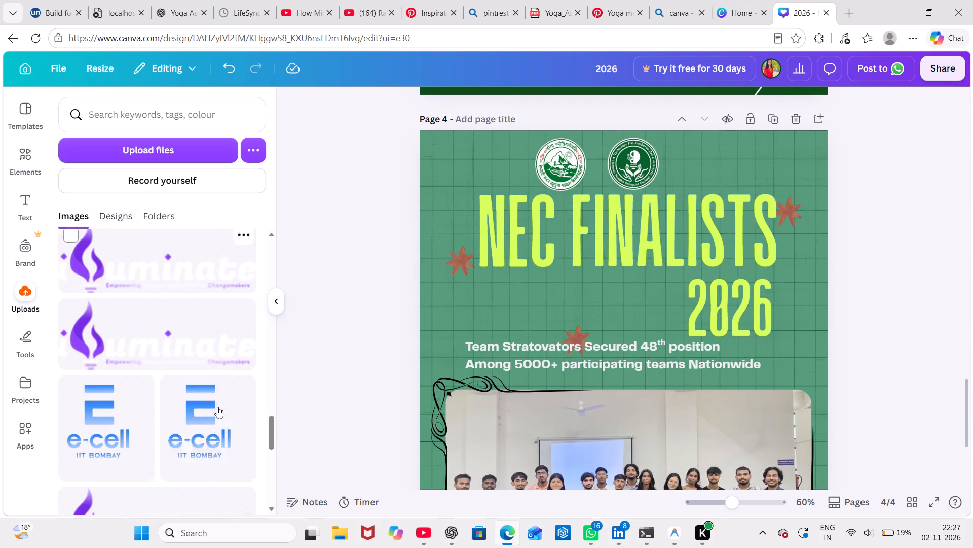
{"action": "scroll", "coordinate": [217, 407], "scroll_direction": "down", "scroll_amount": 2}
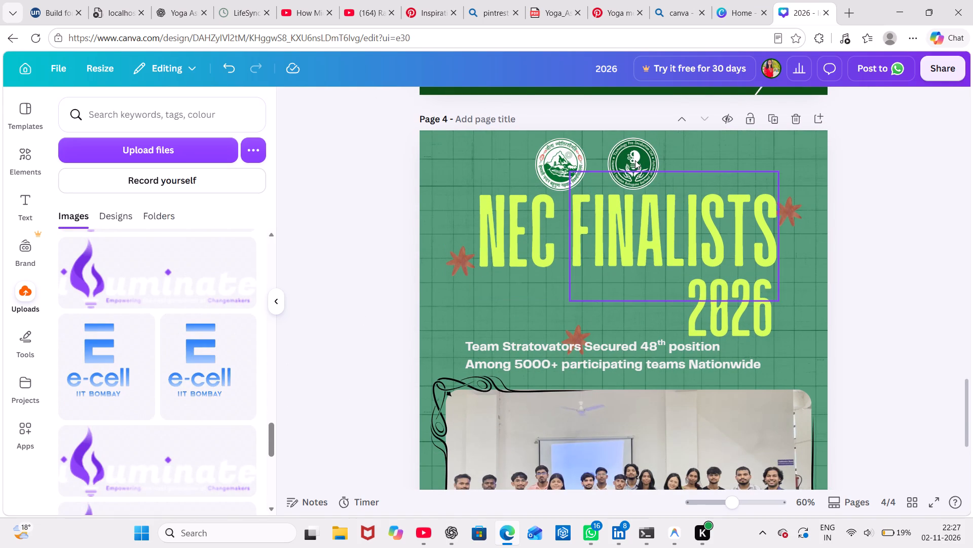
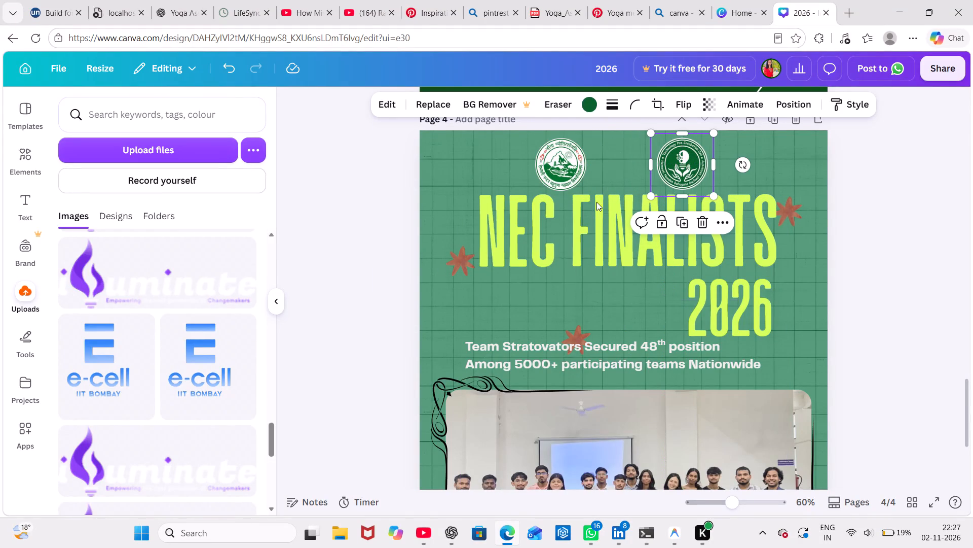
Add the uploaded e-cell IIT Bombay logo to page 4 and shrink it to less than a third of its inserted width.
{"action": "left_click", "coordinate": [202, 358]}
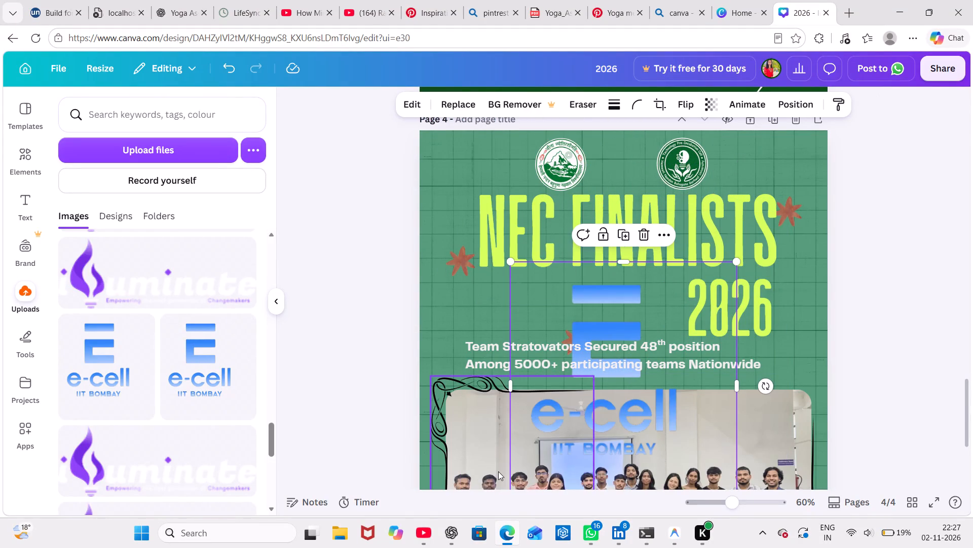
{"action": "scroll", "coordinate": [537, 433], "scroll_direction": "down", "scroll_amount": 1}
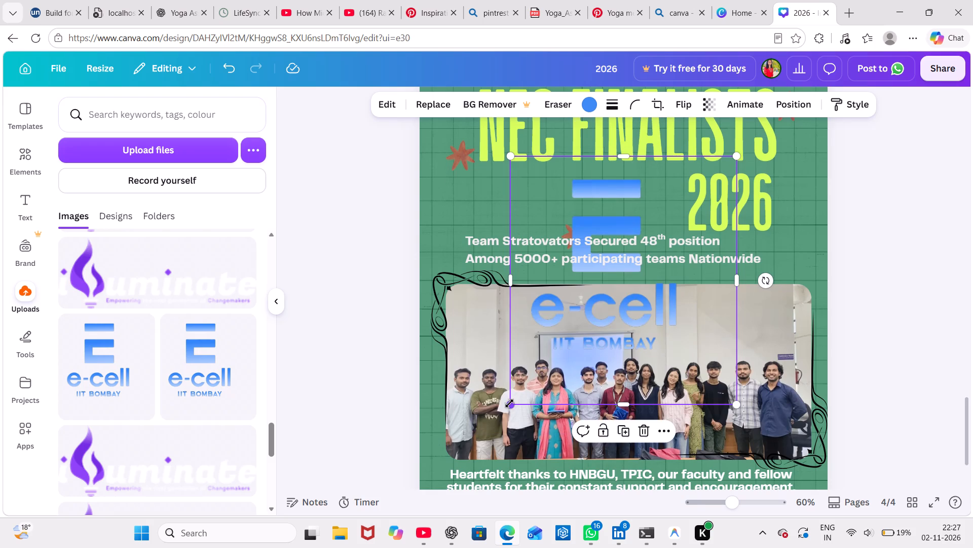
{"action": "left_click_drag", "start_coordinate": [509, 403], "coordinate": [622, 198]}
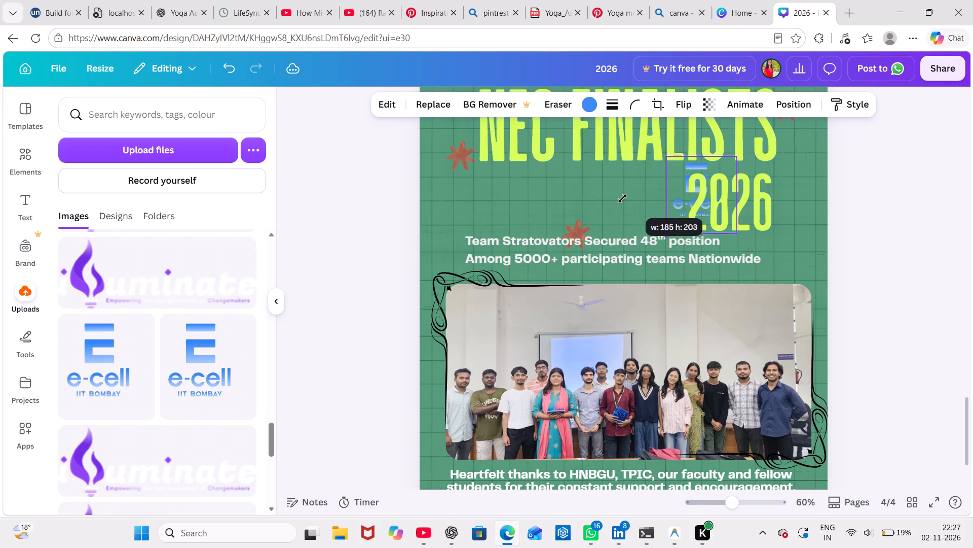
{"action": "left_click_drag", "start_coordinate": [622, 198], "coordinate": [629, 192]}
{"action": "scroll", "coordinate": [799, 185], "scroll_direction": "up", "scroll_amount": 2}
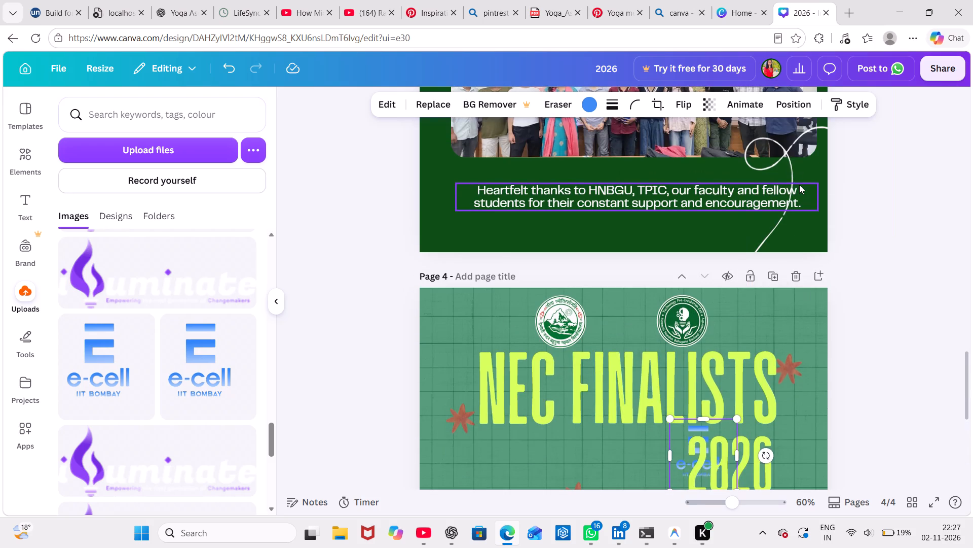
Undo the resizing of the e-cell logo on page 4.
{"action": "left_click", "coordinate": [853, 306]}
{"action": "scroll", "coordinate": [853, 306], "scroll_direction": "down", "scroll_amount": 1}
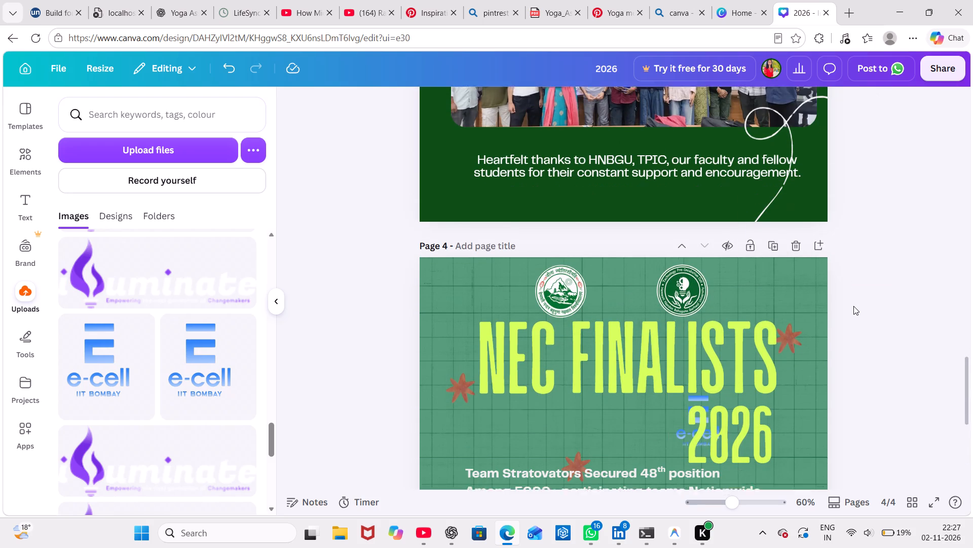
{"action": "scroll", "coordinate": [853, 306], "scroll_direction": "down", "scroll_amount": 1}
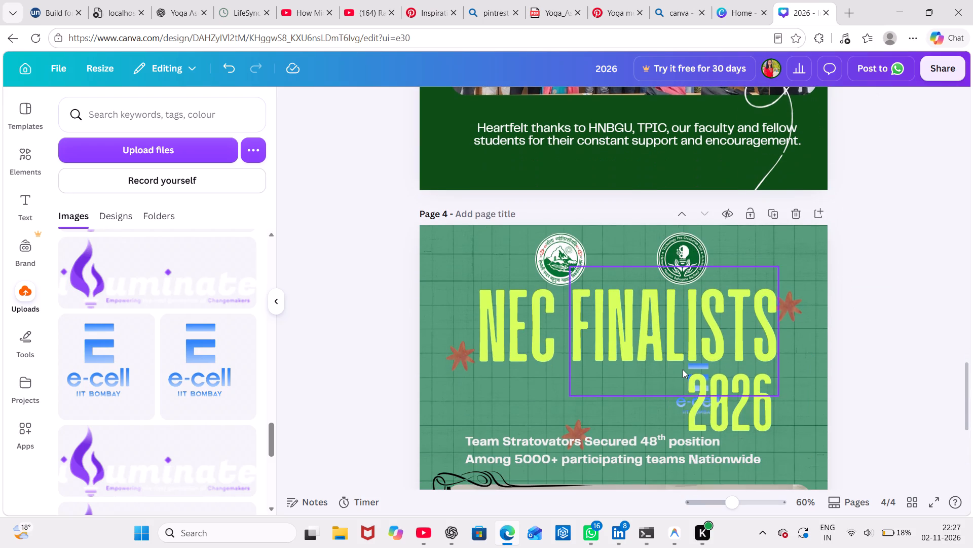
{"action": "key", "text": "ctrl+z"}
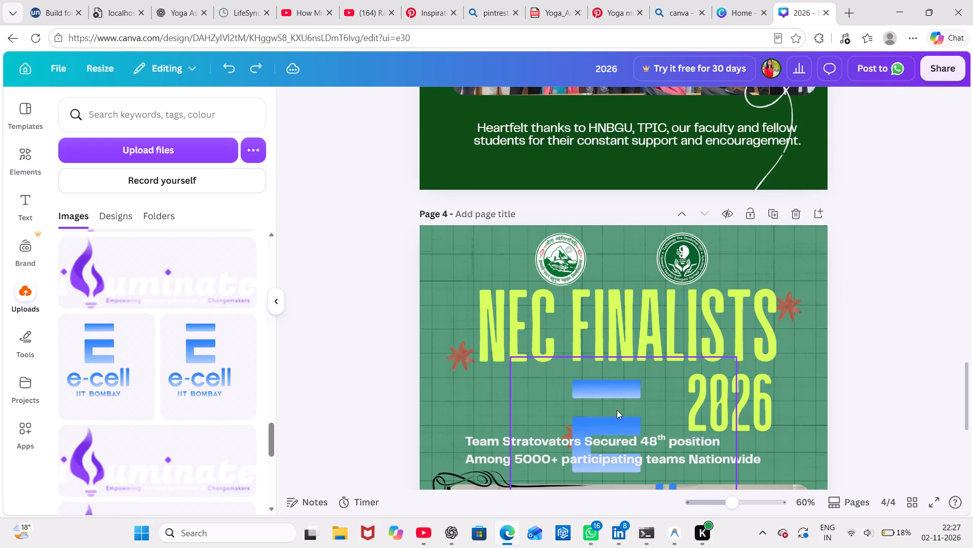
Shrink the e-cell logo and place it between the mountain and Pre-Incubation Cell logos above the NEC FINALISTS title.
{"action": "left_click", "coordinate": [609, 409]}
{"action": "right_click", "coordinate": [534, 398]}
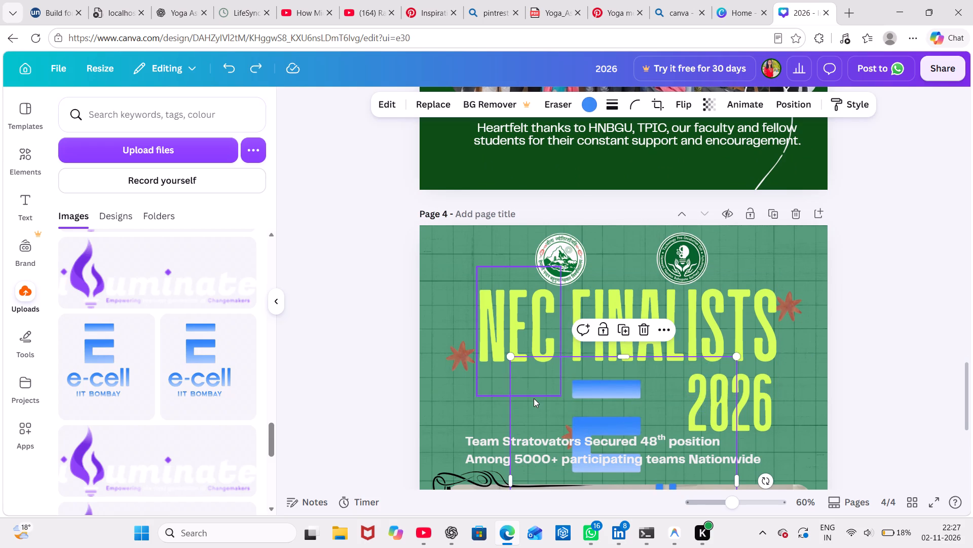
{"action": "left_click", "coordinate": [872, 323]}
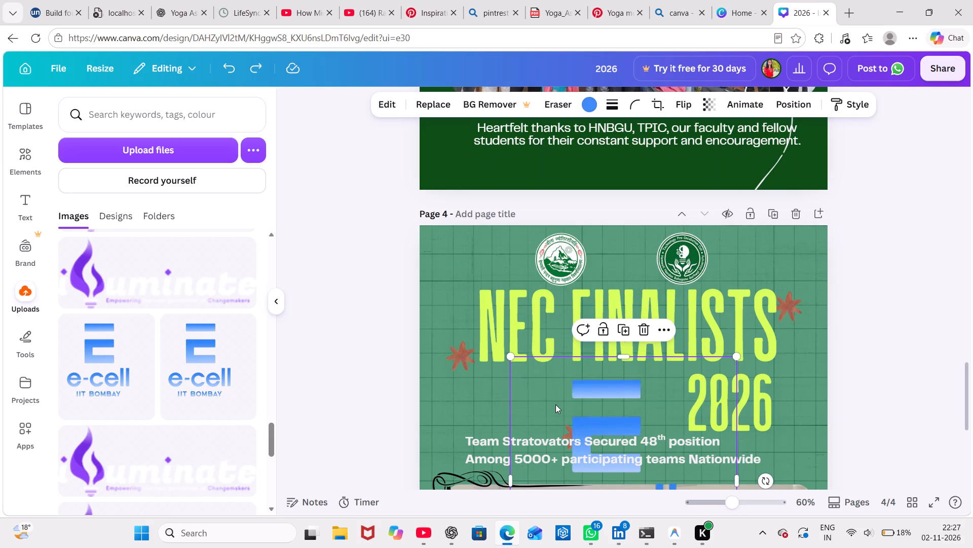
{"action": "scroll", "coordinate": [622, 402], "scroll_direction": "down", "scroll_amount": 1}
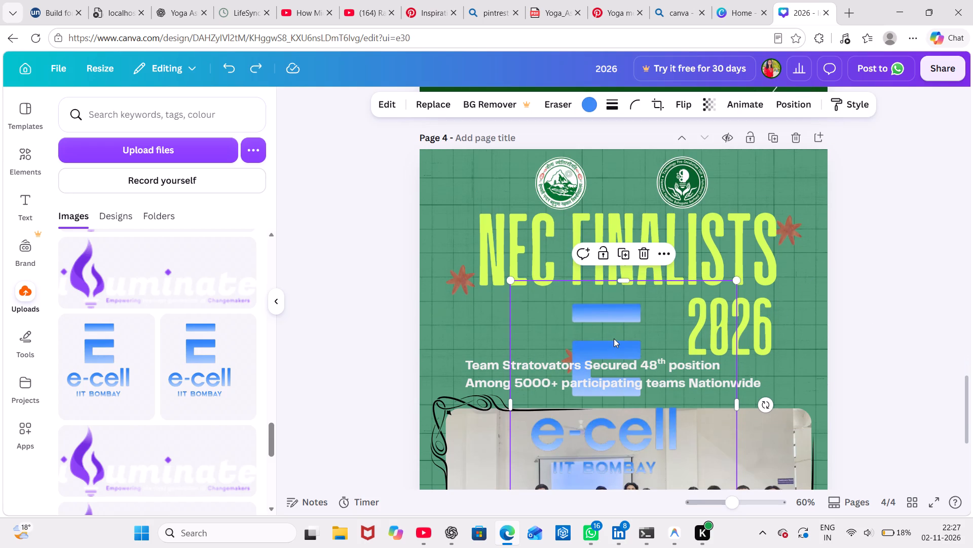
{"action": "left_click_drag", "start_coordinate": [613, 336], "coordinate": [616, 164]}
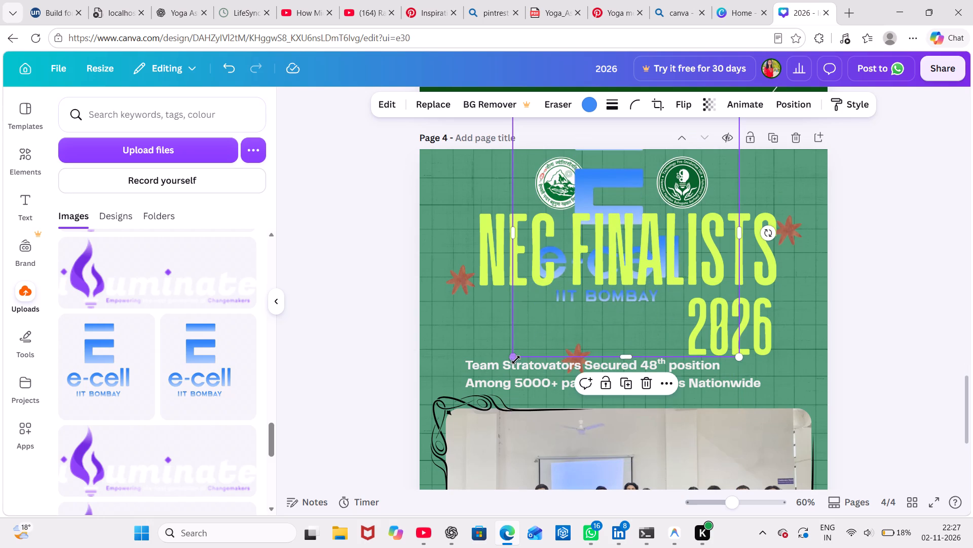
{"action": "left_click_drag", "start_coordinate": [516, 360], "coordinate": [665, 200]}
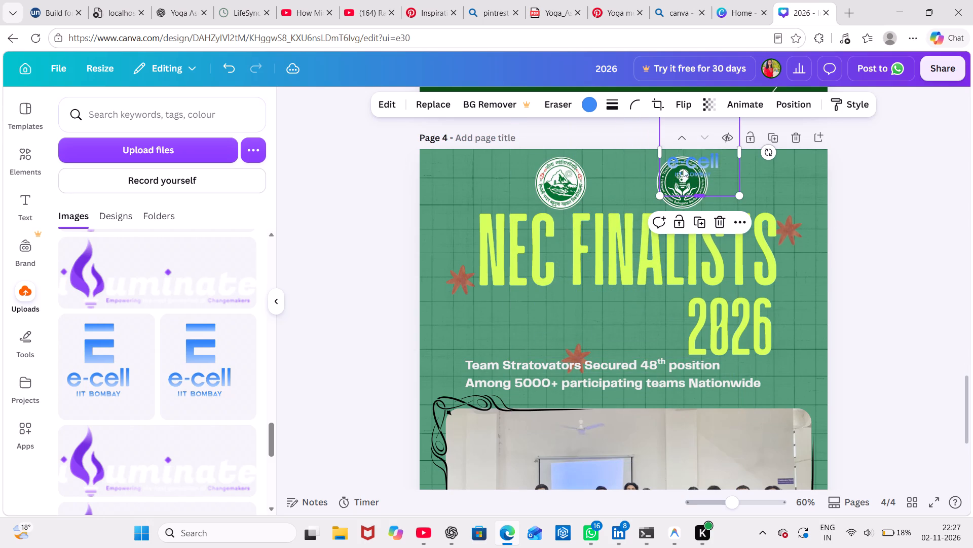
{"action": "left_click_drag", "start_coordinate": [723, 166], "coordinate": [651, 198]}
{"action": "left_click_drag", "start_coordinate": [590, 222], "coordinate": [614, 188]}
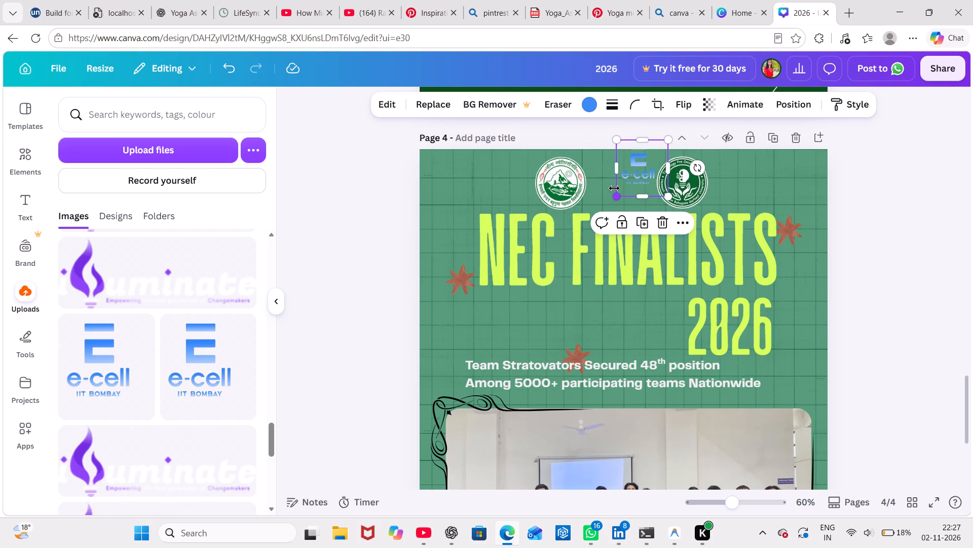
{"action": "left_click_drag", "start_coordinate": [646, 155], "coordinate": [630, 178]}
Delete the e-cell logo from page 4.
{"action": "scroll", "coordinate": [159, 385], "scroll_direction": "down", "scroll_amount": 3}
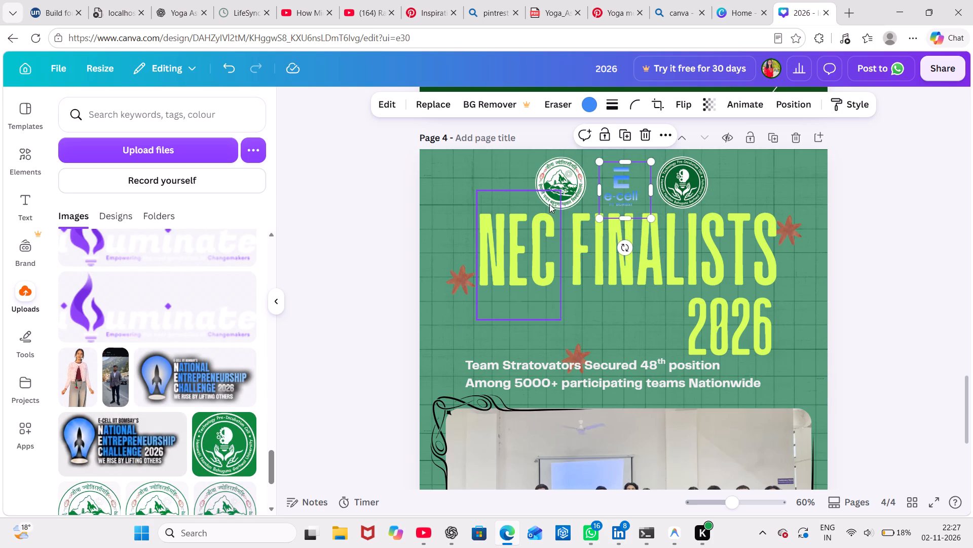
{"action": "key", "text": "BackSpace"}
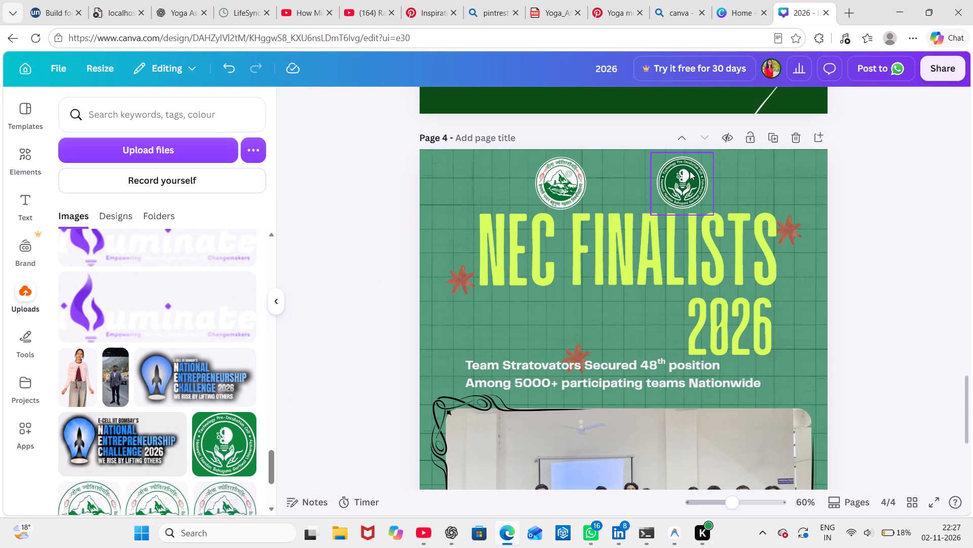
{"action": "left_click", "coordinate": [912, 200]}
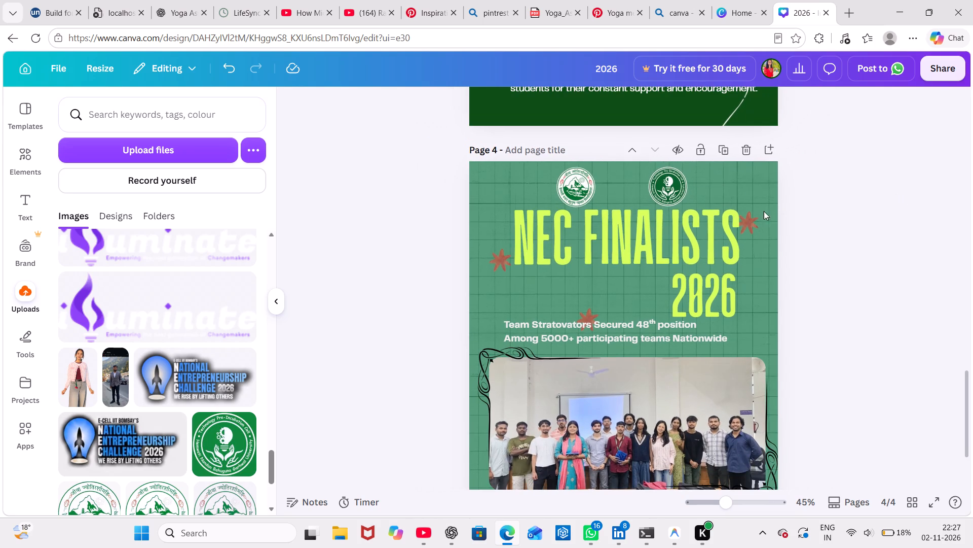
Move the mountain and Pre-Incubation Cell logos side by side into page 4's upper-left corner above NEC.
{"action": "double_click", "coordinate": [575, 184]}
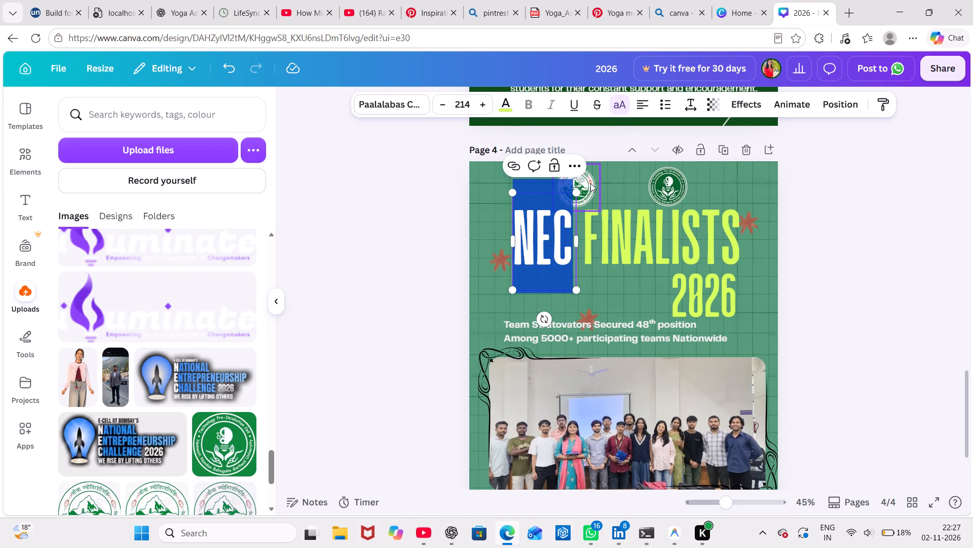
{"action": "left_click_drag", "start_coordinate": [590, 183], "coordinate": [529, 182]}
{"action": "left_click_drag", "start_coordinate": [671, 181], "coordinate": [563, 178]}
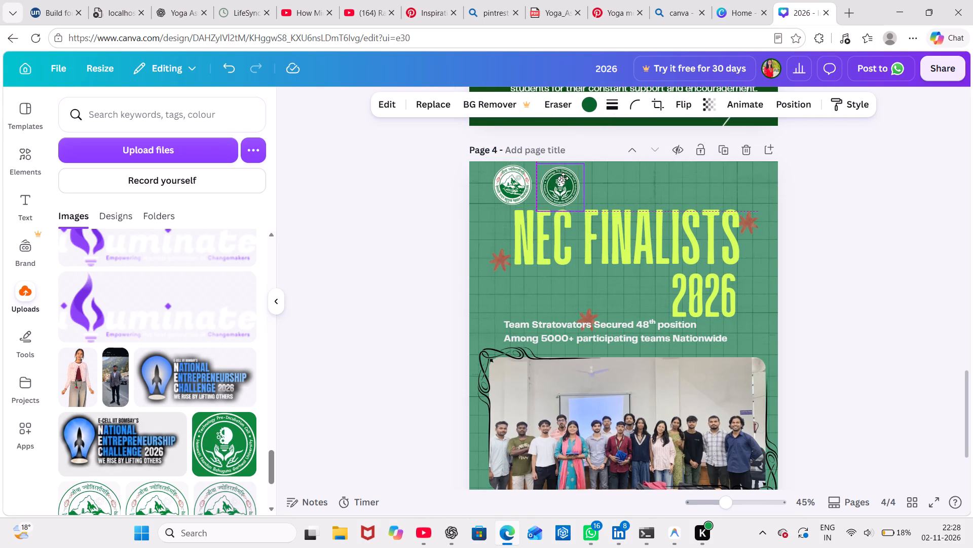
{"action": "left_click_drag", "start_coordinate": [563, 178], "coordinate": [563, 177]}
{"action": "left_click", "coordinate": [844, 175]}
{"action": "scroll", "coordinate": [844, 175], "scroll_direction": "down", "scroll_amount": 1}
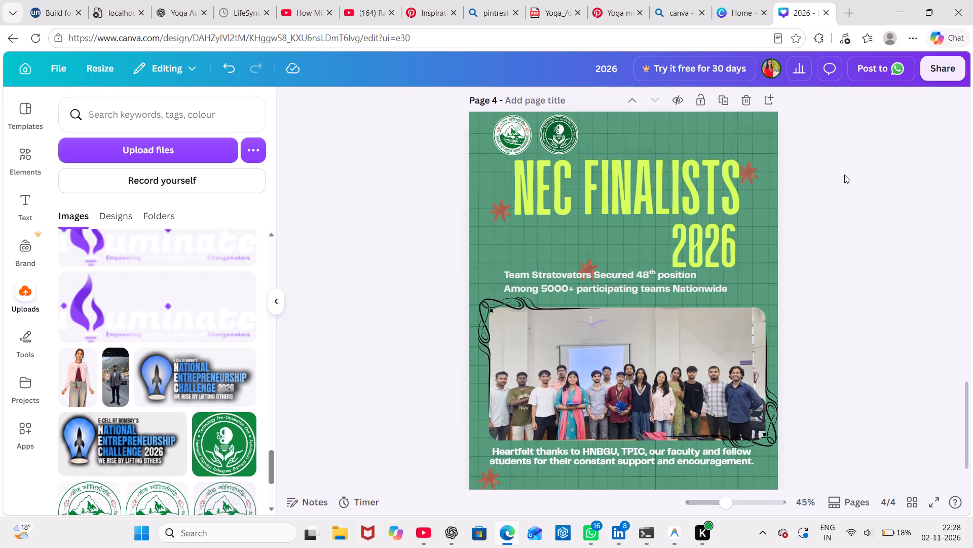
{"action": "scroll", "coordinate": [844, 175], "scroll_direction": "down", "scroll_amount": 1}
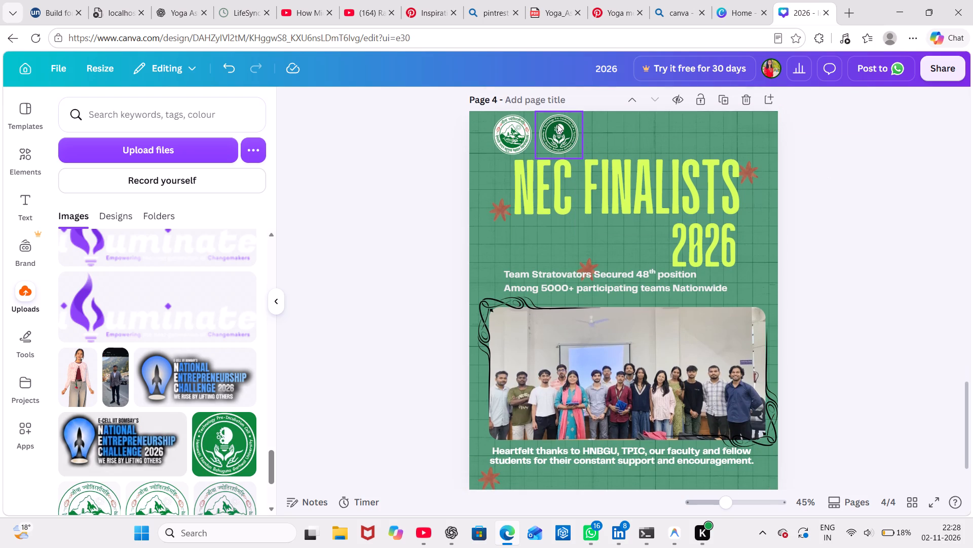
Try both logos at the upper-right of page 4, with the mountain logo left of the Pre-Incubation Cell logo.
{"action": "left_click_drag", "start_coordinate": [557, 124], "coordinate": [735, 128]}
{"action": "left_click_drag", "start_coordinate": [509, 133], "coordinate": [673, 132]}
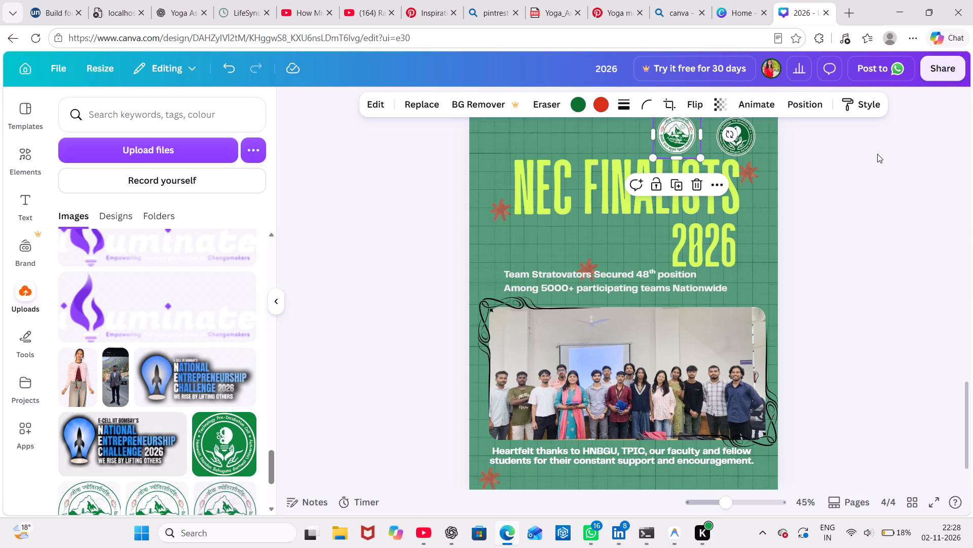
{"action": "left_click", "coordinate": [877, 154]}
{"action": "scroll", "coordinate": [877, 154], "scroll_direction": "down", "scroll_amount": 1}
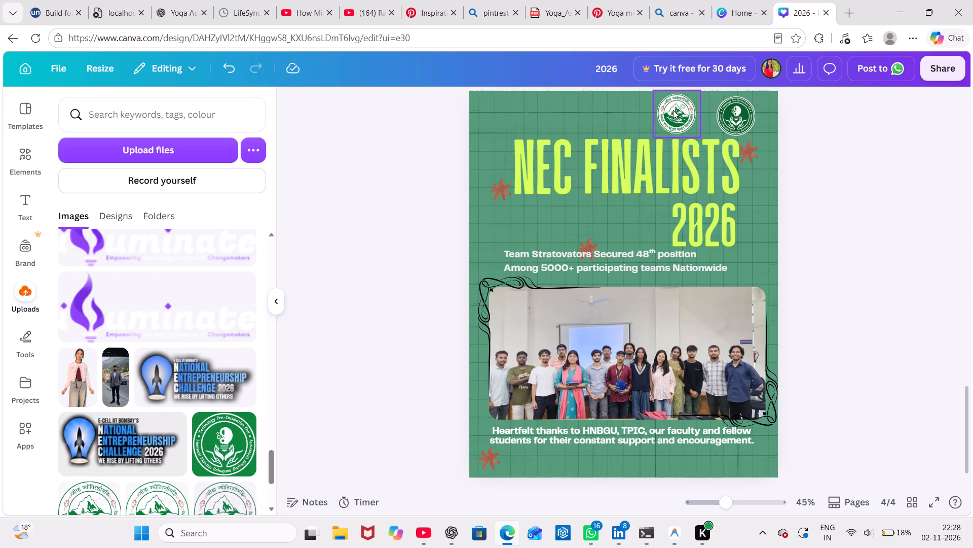
Move the mountain logo above NEC on page 4 and bring the Pre-Incubation Cell logo back beside it.
{"action": "left_click_drag", "start_coordinate": [673, 110], "coordinate": [531, 114]}
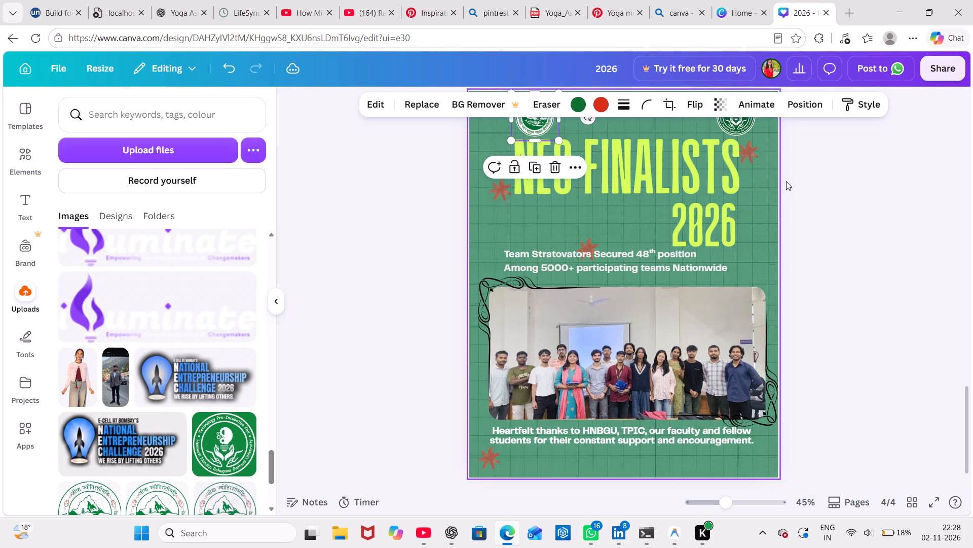
{"action": "left_click", "coordinate": [811, 193]}
{"action": "scroll", "coordinate": [811, 193], "scroll_direction": "up", "scroll_amount": 1}
{"action": "left_click_drag", "start_coordinate": [734, 146], "coordinate": [586, 144]}
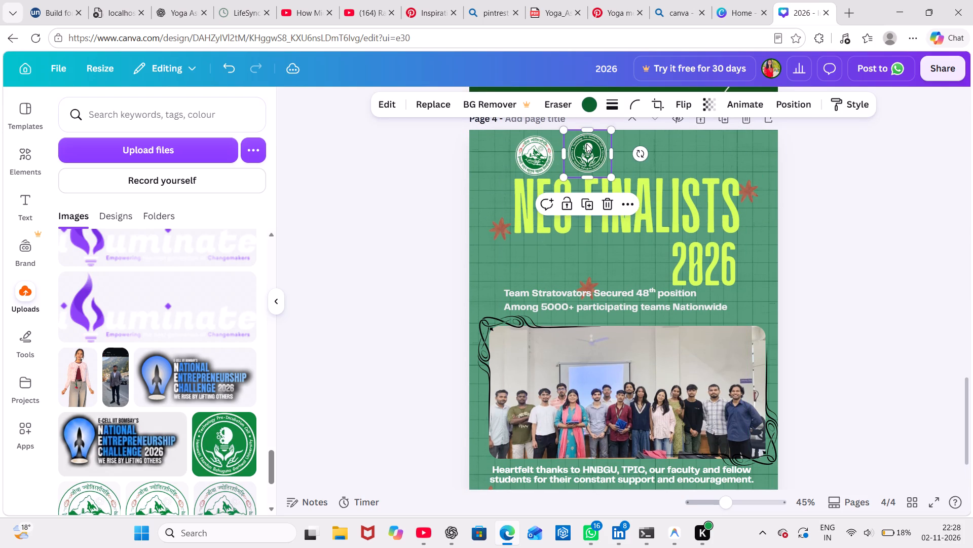
{"action": "left_click", "coordinate": [528, 147]}
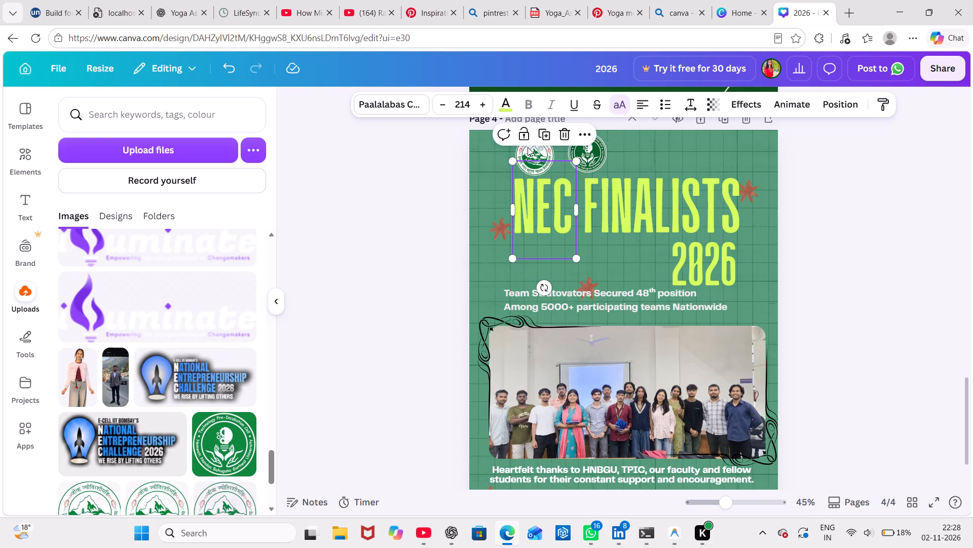
Shift both logos further toward page 4's left edge, level with each other and with a small gap between them.
{"action": "scroll", "coordinate": [828, 184], "scroll_direction": "up", "scroll_amount": 2}
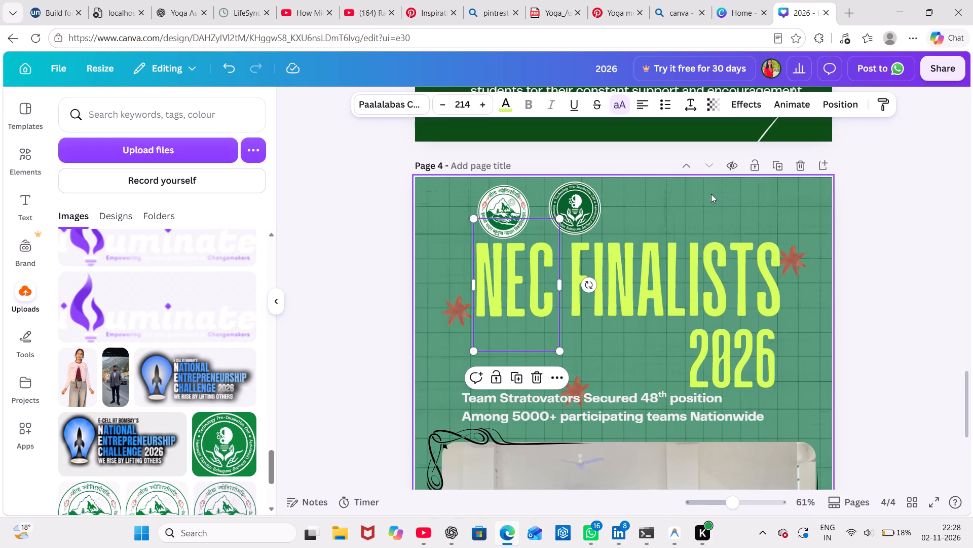
{"action": "left_click_drag", "start_coordinate": [506, 198], "coordinate": [479, 198]}
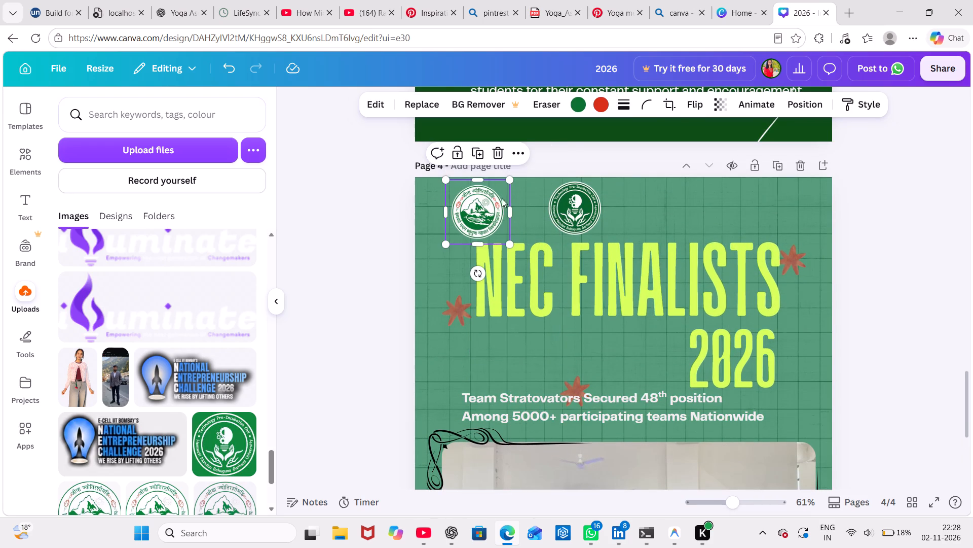
{"action": "left_click_drag", "start_coordinate": [580, 208], "coordinate": [565, 209]}
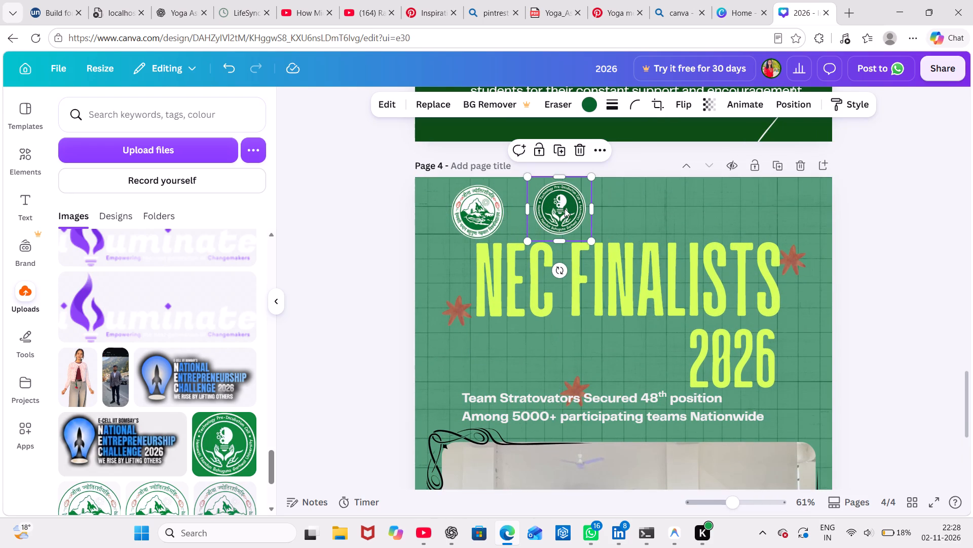
{"action": "left_click", "coordinate": [556, 209]}
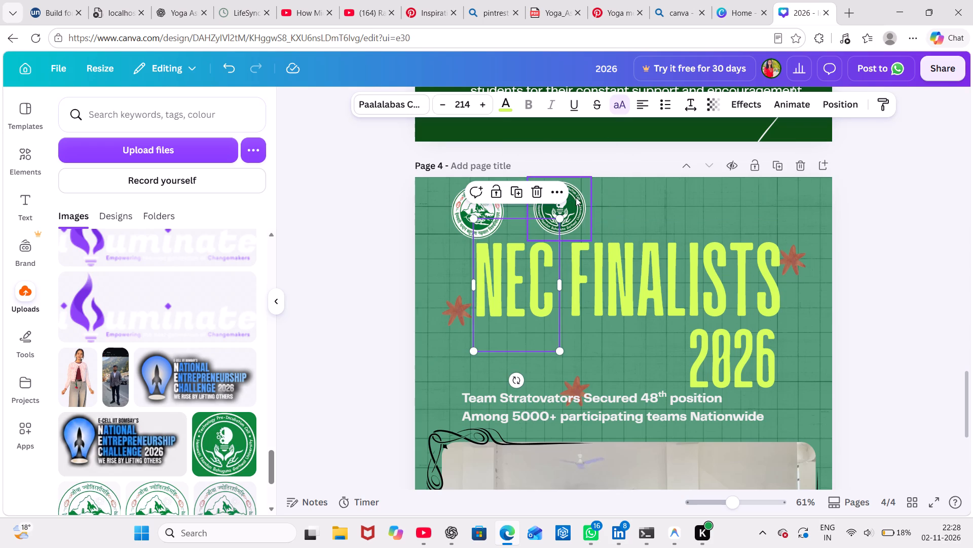
{"action": "left_click", "coordinate": [576, 197]}
{"action": "left_click_drag", "start_coordinate": [576, 197], "coordinate": [568, 203]}
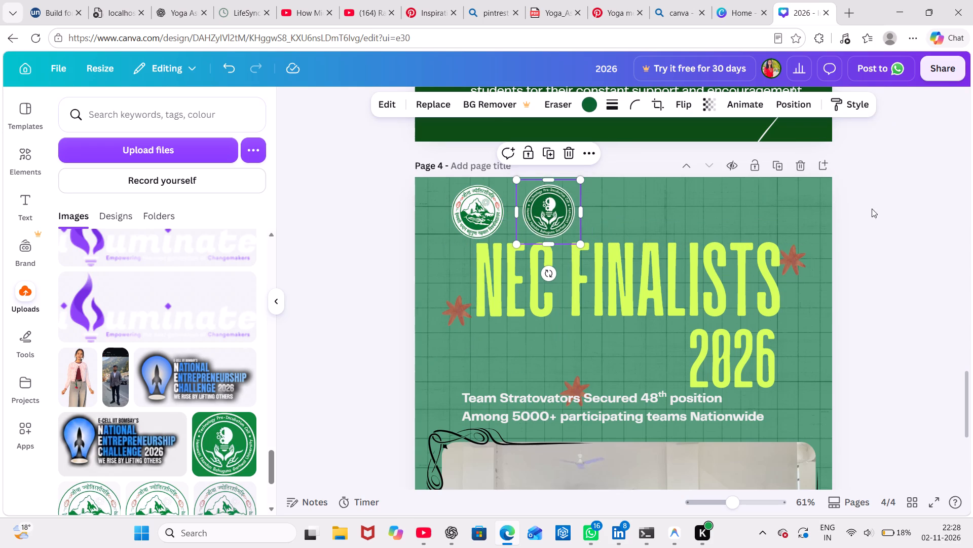
{"action": "left_click", "coordinate": [886, 214]}
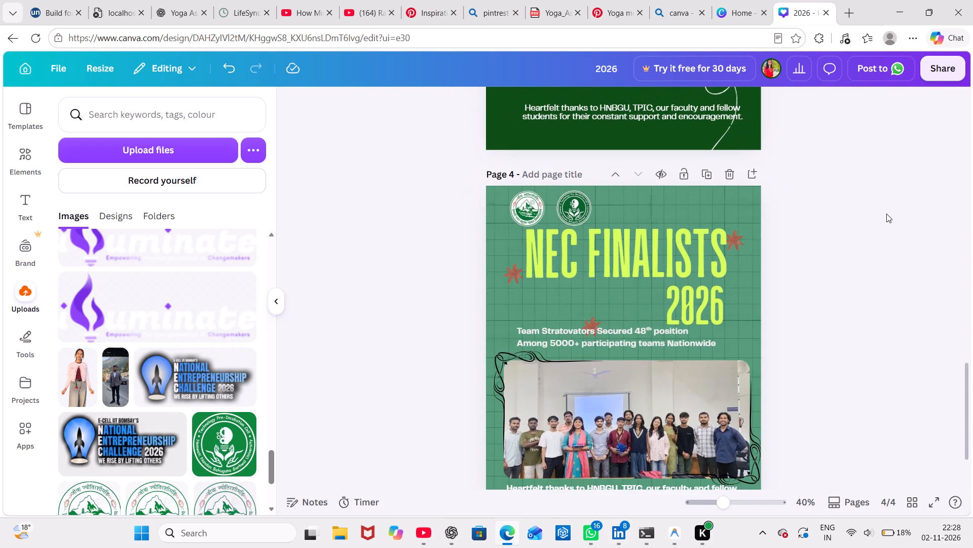
Review the four page variations, comparing their layouts and the free space for logos on pages 1 to 3.
{"action": "scroll", "coordinate": [886, 214], "scroll_direction": "down", "scroll_amount": 2}
{"action": "scroll", "coordinate": [886, 214], "scroll_direction": "up", "scroll_amount": 3}
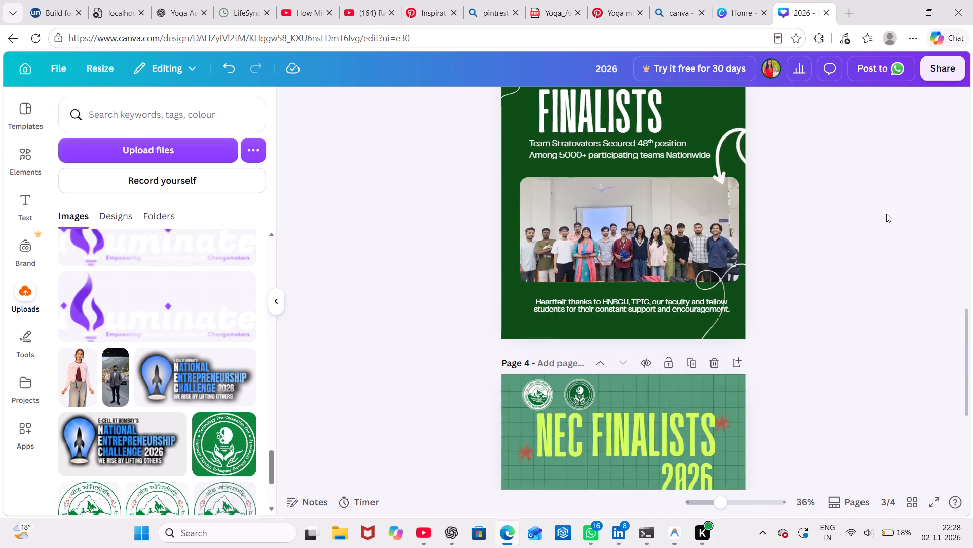
{"action": "scroll", "coordinate": [886, 214], "scroll_direction": "up", "scroll_amount": 7}
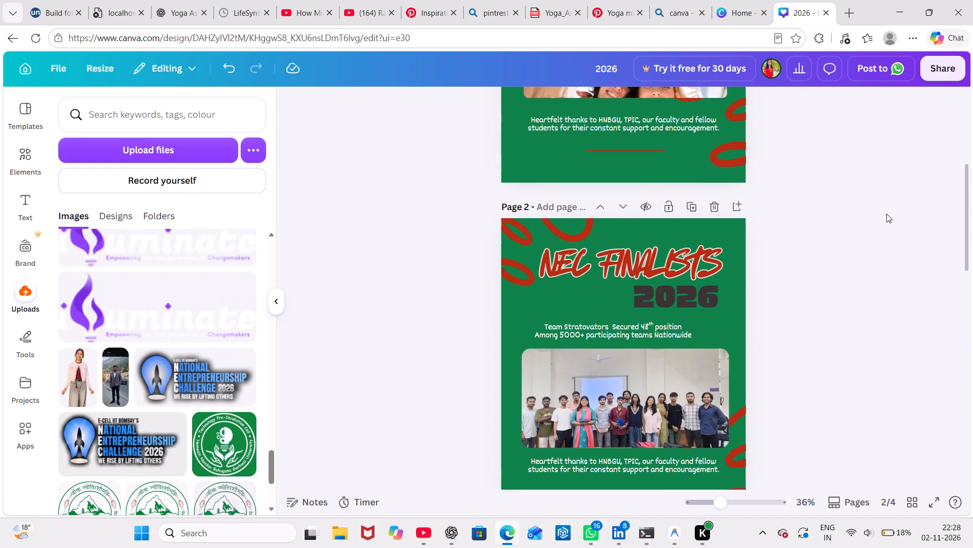
{"action": "scroll", "coordinate": [886, 214], "scroll_direction": "up", "scroll_amount": 2}
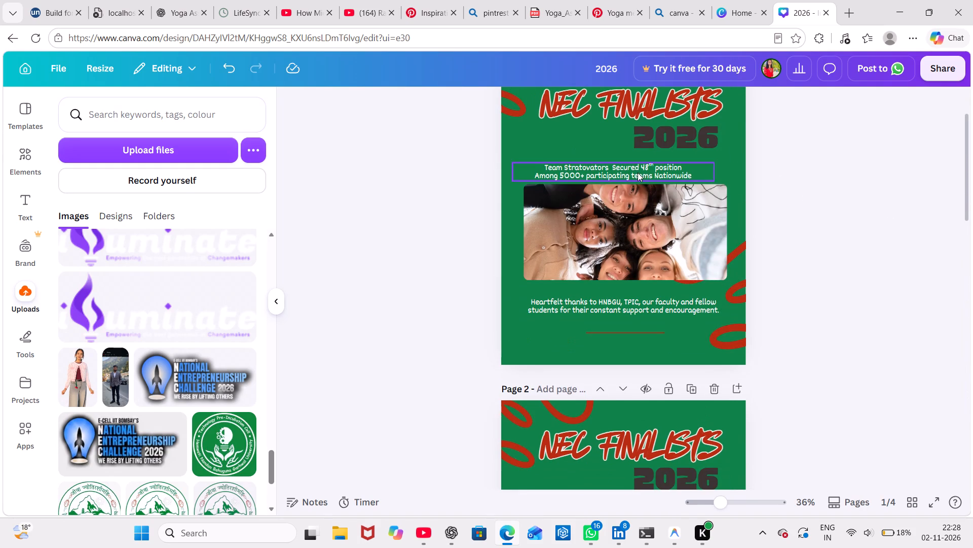
{"action": "scroll", "coordinate": [638, 173], "scroll_direction": "down", "scroll_amount": 2}
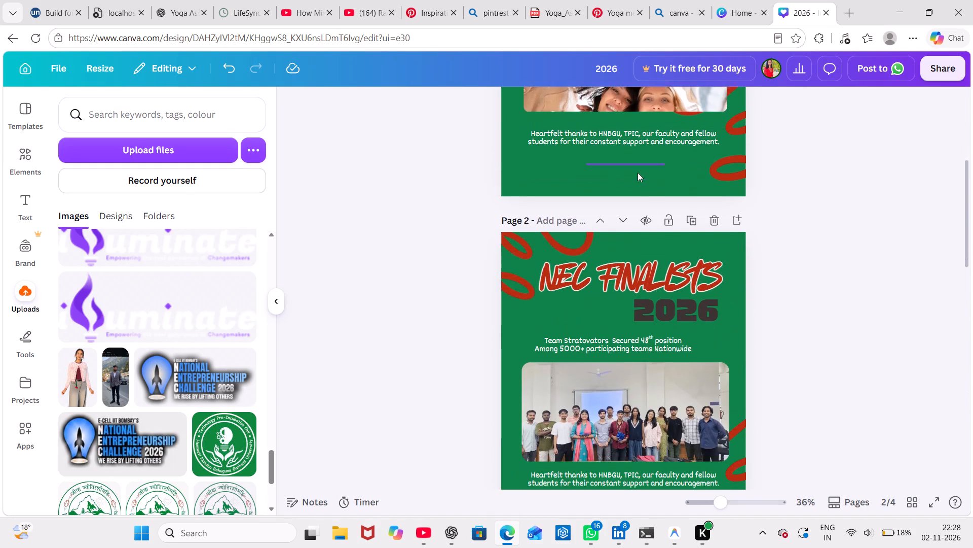
{"action": "scroll", "coordinate": [638, 173], "scroll_direction": "down", "scroll_amount": 2}
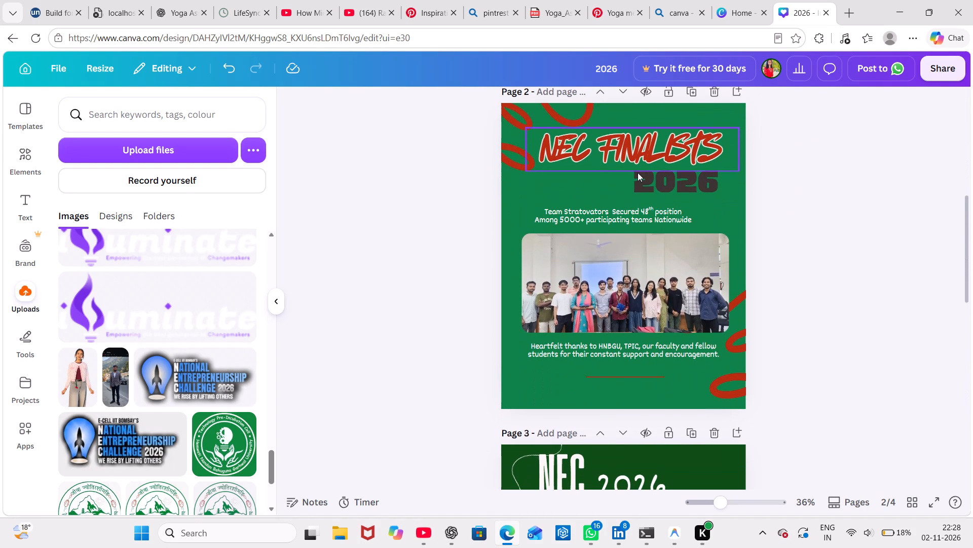
{"action": "scroll", "coordinate": [638, 173], "scroll_direction": "down", "scroll_amount": 3}
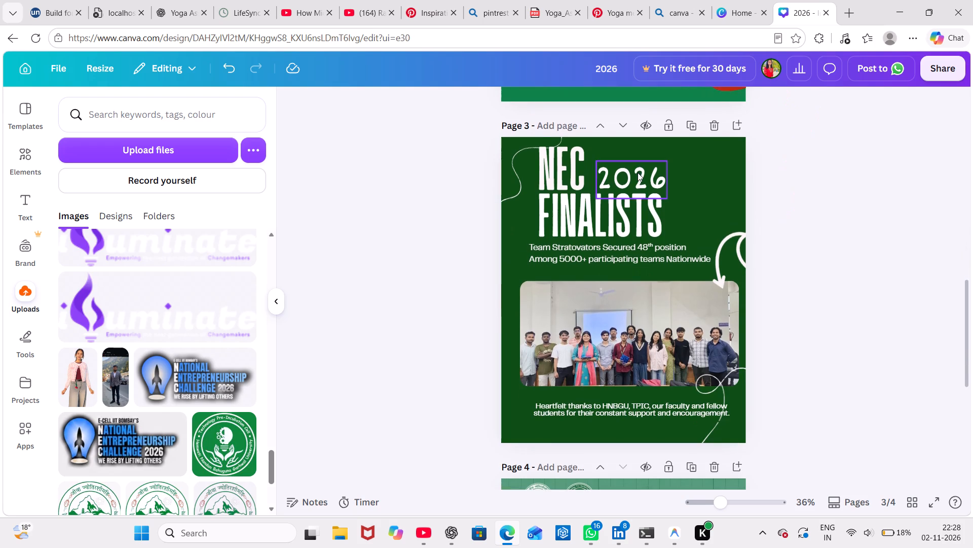
{"action": "scroll", "coordinate": [638, 173], "scroll_direction": "down", "scroll_amount": 3}
{"action": "scroll", "coordinate": [638, 173], "scroll_direction": "up", "scroll_amount": 2}
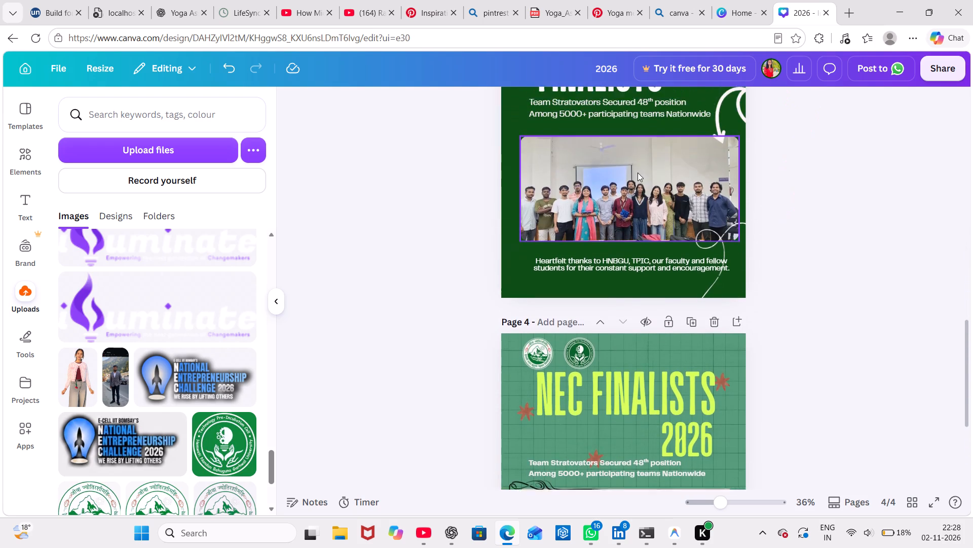
{"action": "scroll", "coordinate": [638, 173], "scroll_direction": "down", "scroll_amount": 2}
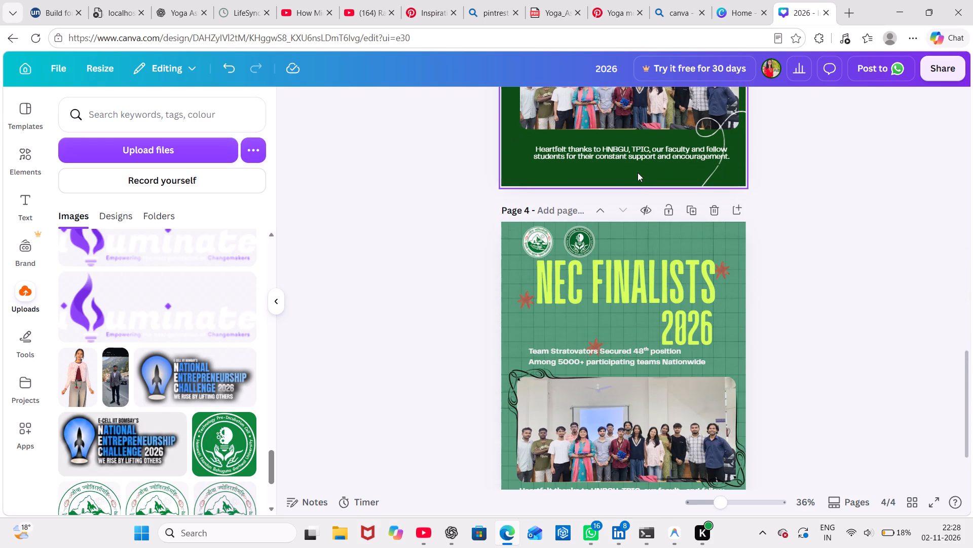
Copy the mountain logo from page 4 to page 3 and place it in page 3's upper-right corner.
{"action": "left_click", "coordinate": [531, 241]}
{"action": "key", "text": "ctrl+c"}
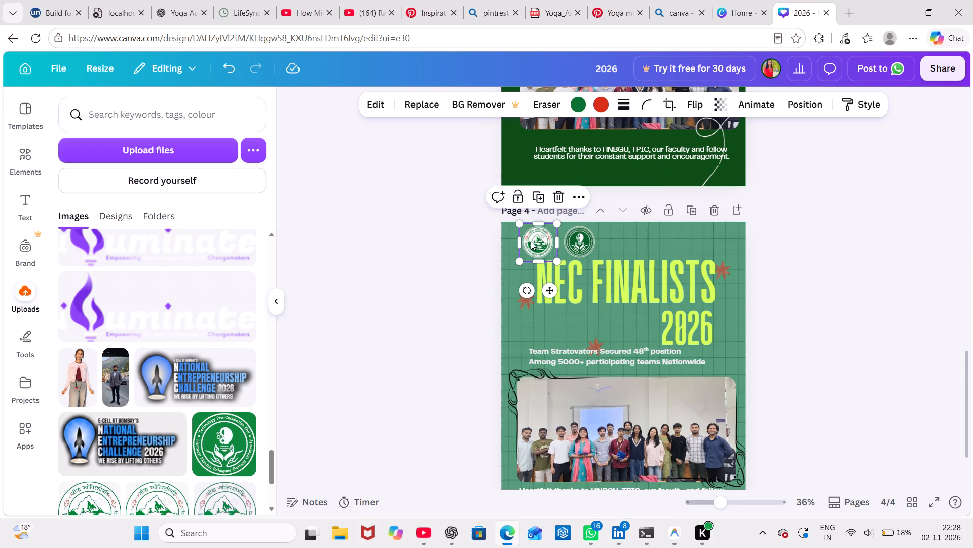
{"action": "scroll", "coordinate": [531, 241], "scroll_direction": "up", "scroll_amount": 4}
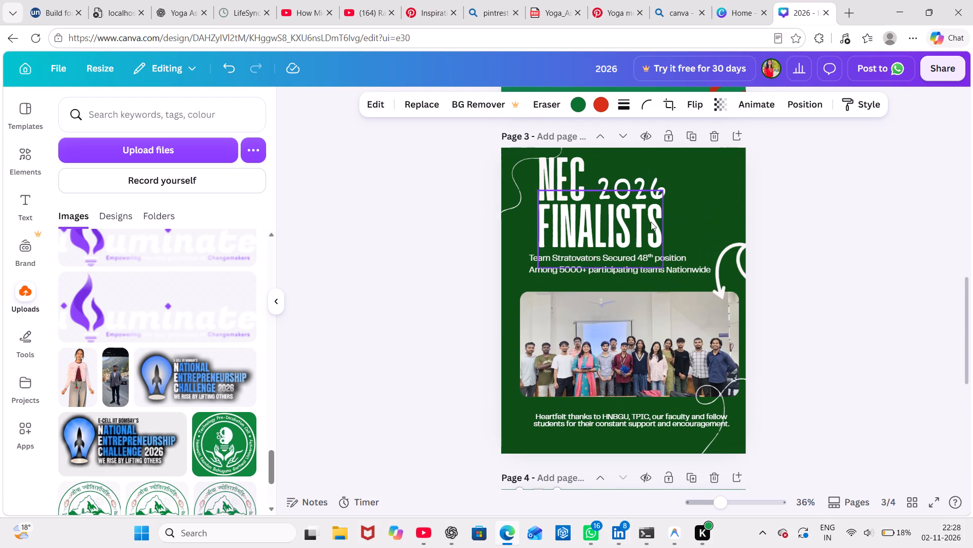
{"action": "left_click", "coordinate": [675, 213]}
{"action": "key", "text": "ctrl+v"}
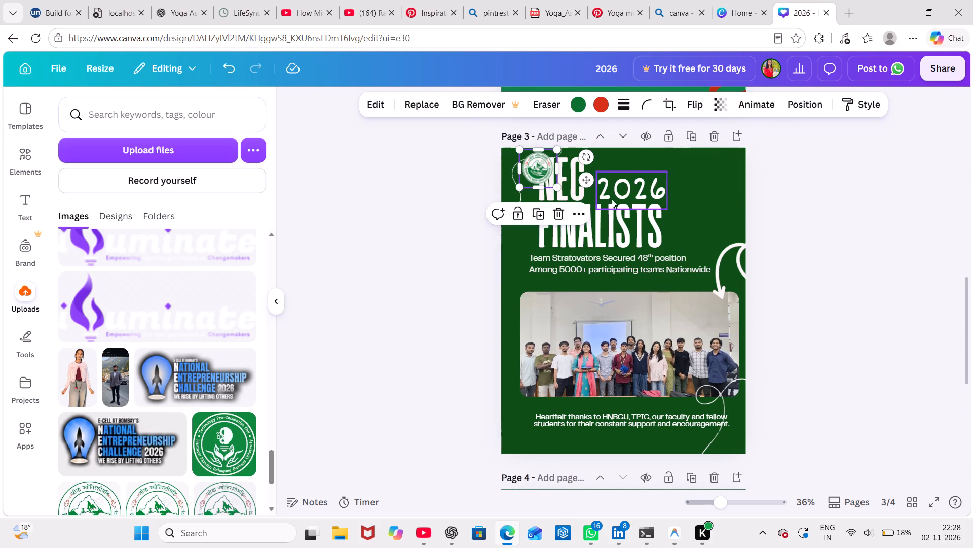
{"action": "left_click_drag", "start_coordinate": [537, 158], "coordinate": [723, 158]}
{"action": "left_click", "coordinate": [793, 202]}
Copy page 4's Pre-Incubation Cell logo to page 3 and place it left of the mountain logo, level with it.
{"action": "scroll", "coordinate": [793, 202], "scroll_direction": "down", "scroll_amount": 2}
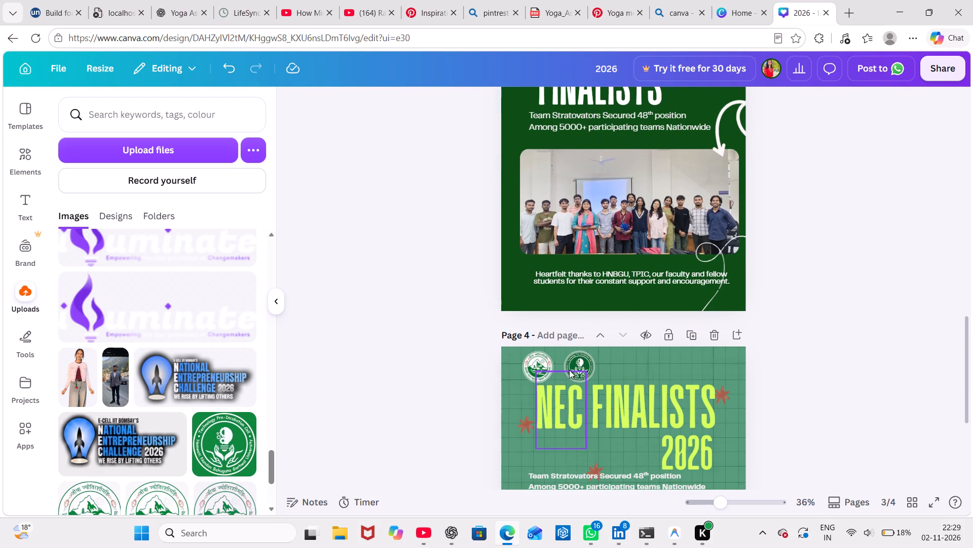
{"action": "left_click", "coordinate": [584, 356]}
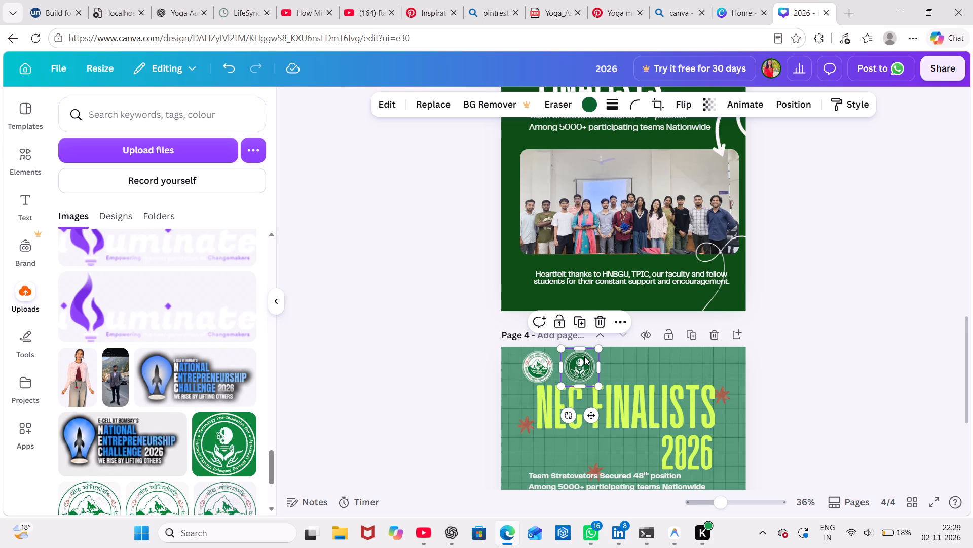
{"action": "key", "text": "ctrl+c"}
{"action": "scroll", "coordinate": [673, 168], "scroll_direction": "up", "scroll_amount": 1}
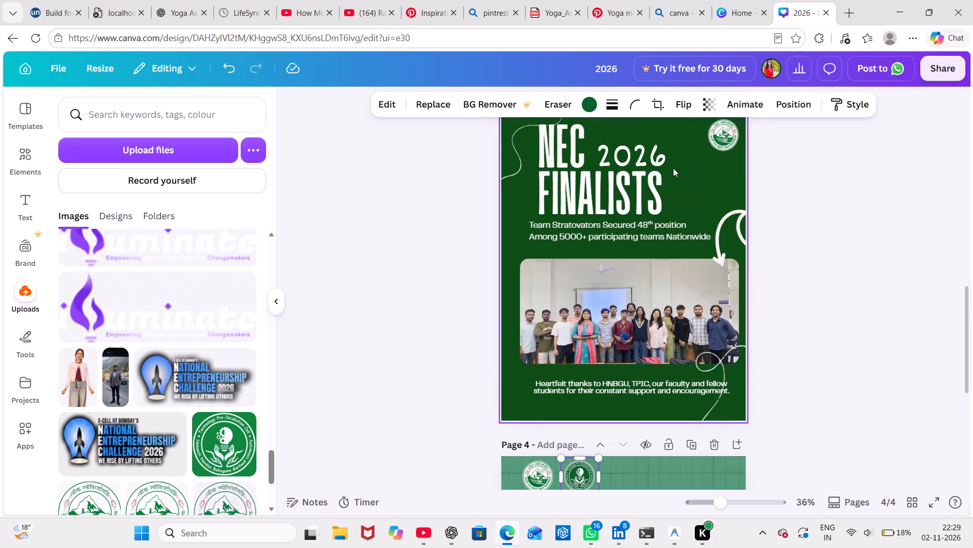
{"action": "scroll", "coordinate": [673, 168], "scroll_direction": "up", "scroll_amount": 1}
{"action": "left_click", "coordinate": [673, 168]}
{"action": "key", "text": "ctrl+v"}
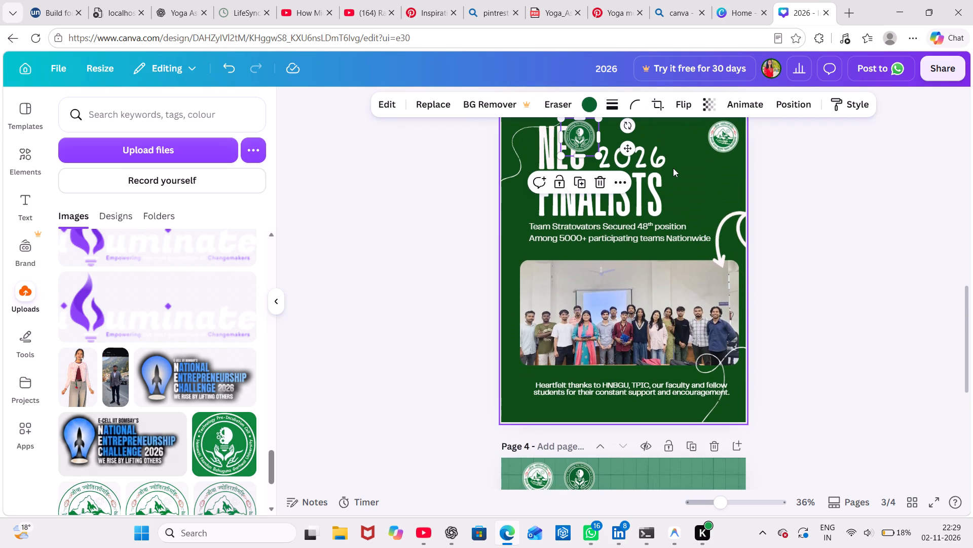
{"action": "left_click_drag", "start_coordinate": [582, 133], "coordinate": [681, 132]}
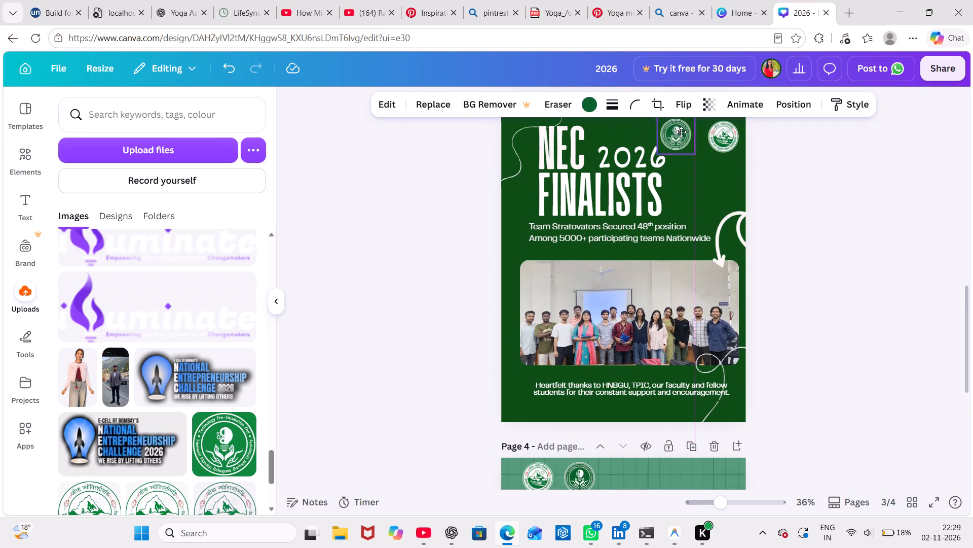
{"action": "left_click_drag", "start_coordinate": [681, 132], "coordinate": [685, 135]}
{"action": "left_click", "coordinate": [829, 147]}
Nudge page 3's Pre-Incubation Cell logo closer to the mountain logo and slightly upward.
{"action": "scroll", "coordinate": [829, 147], "scroll_direction": "up", "scroll_amount": 1}
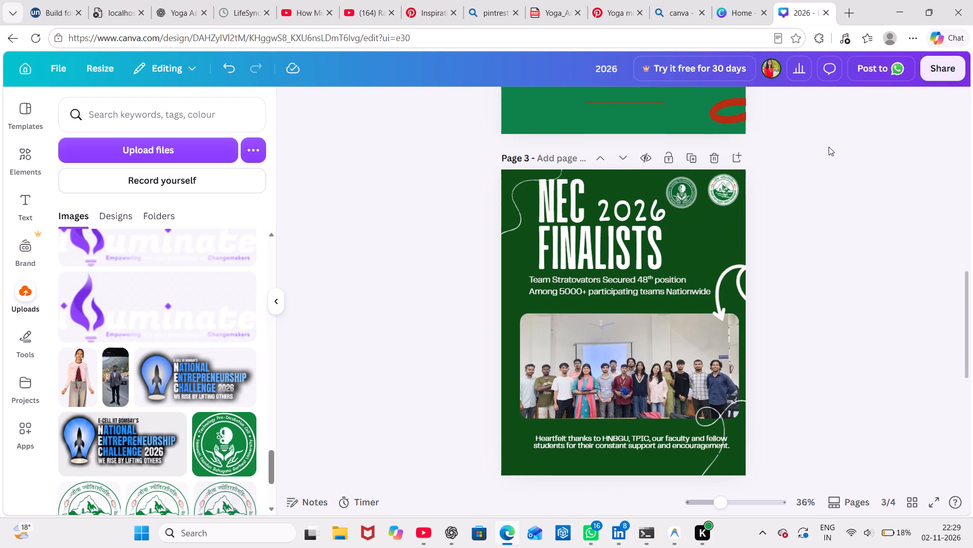
{"action": "scroll", "coordinate": [829, 147], "scroll_direction": "up", "scroll_amount": 1}
{"action": "right_click", "coordinate": [829, 147]}
{"action": "left_click", "coordinate": [891, 152]}
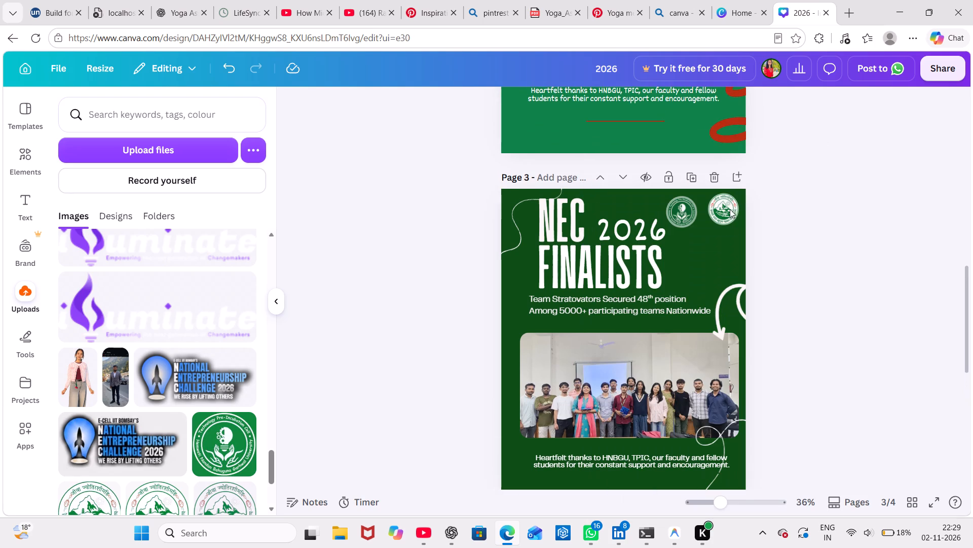
{"action": "left_click_drag", "start_coordinate": [682, 208], "coordinate": [687, 204]}
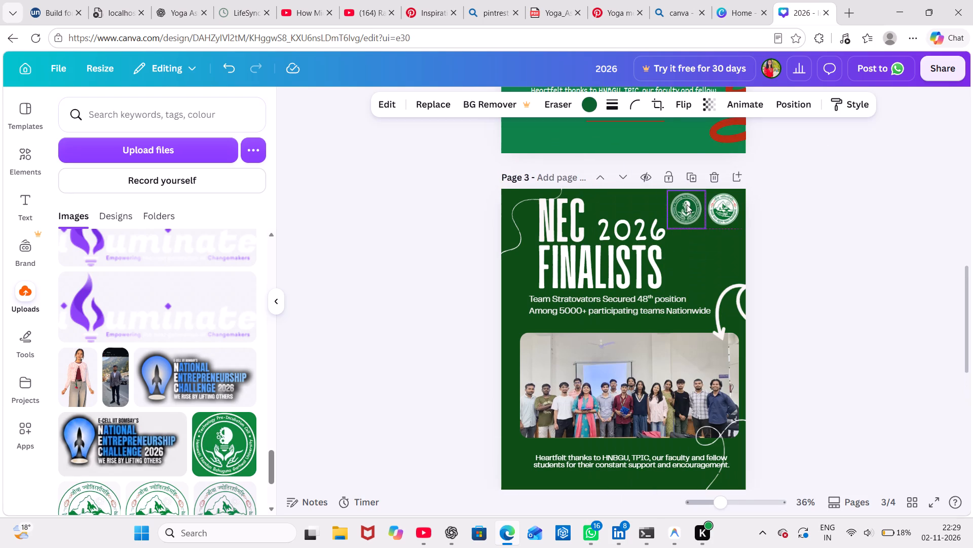
{"action": "left_click", "coordinate": [830, 210]}
Paste the Pre-Incubation Cell logo onto page 2 and move it to the bottom, below the thank-you text.
{"action": "scroll", "coordinate": [830, 210], "scroll_direction": "up", "scroll_amount": 1}
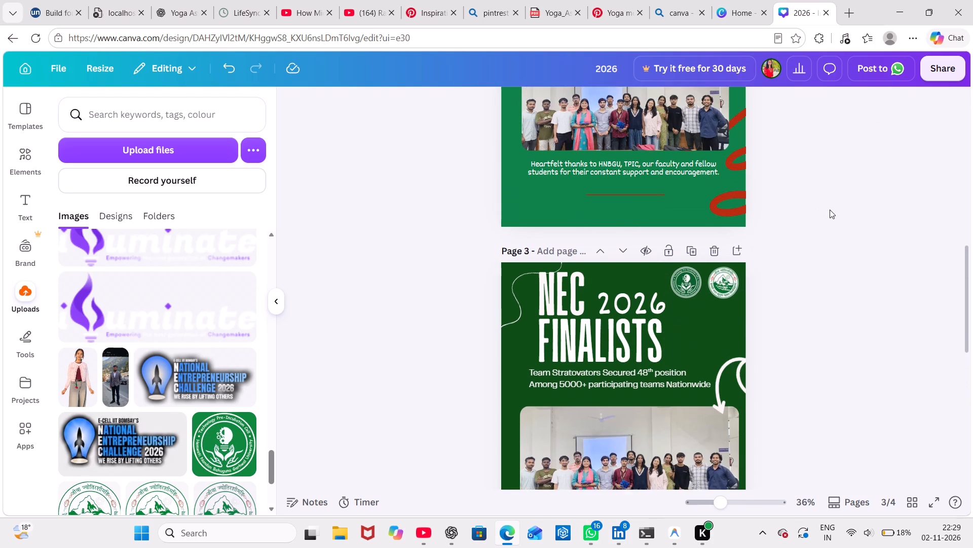
{"action": "scroll", "coordinate": [830, 210], "scroll_direction": "up", "scroll_amount": 2}
{"action": "key", "text": "ctrl+v"}
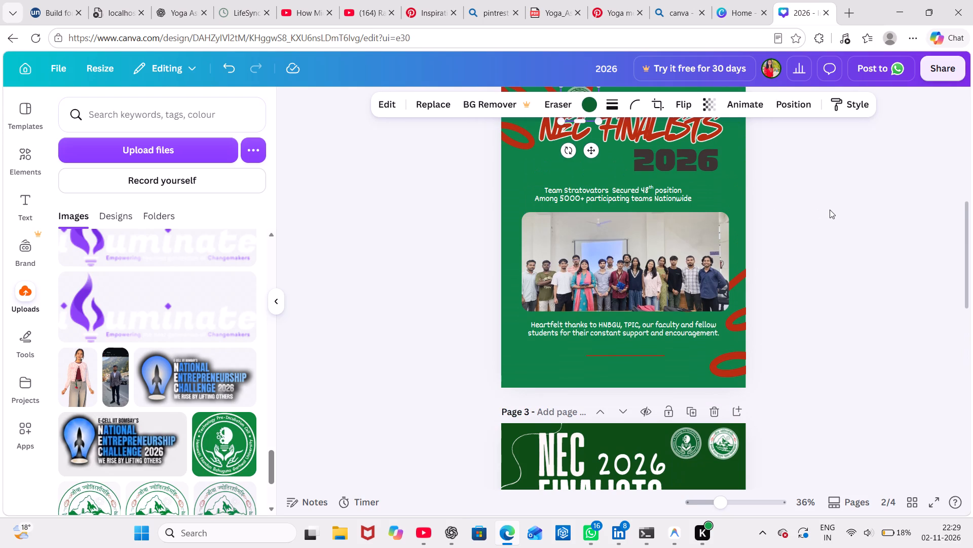
{"action": "scroll", "coordinate": [682, 198], "scroll_direction": "up", "scroll_amount": 1}
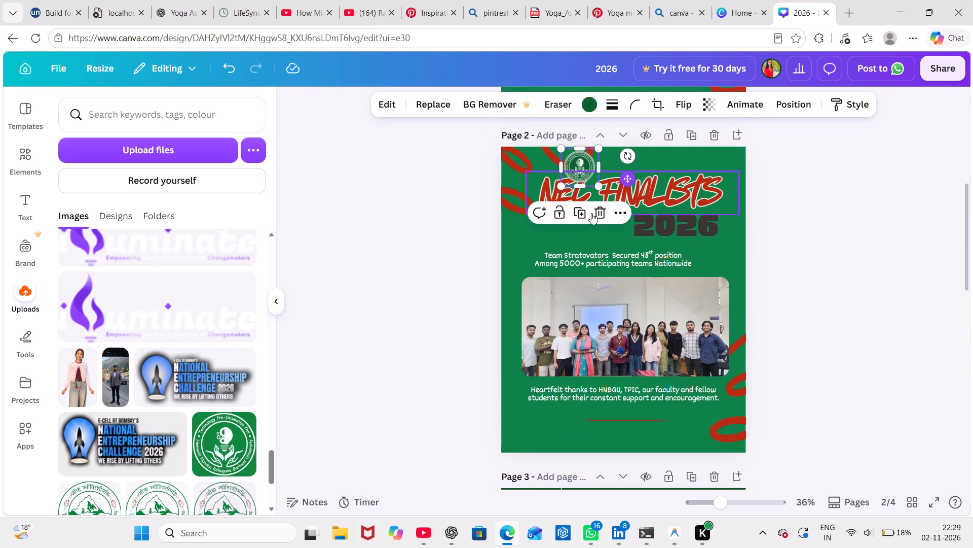
{"action": "left_click_drag", "start_coordinate": [591, 213], "coordinate": [607, 423]}
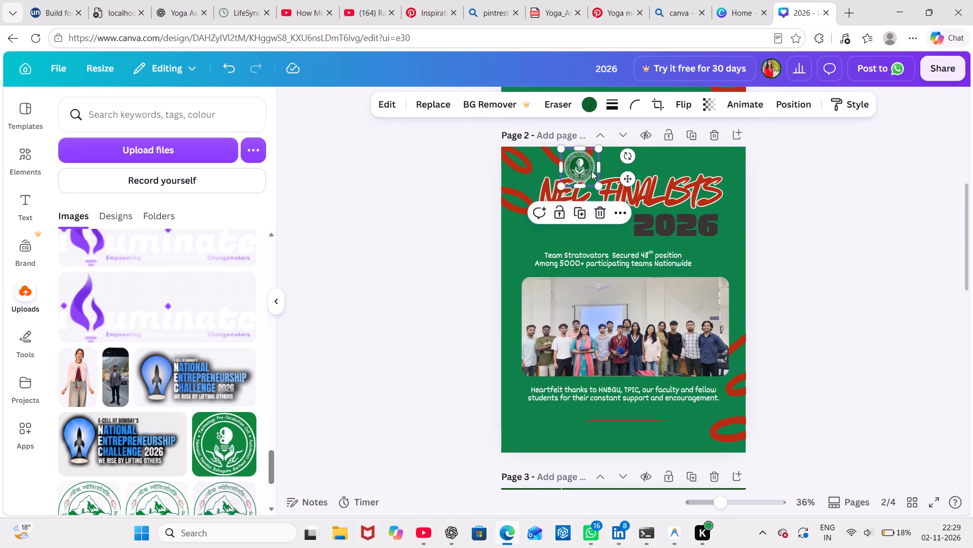
{"action": "left_click_drag", "start_coordinate": [580, 162], "coordinate": [582, 429]}
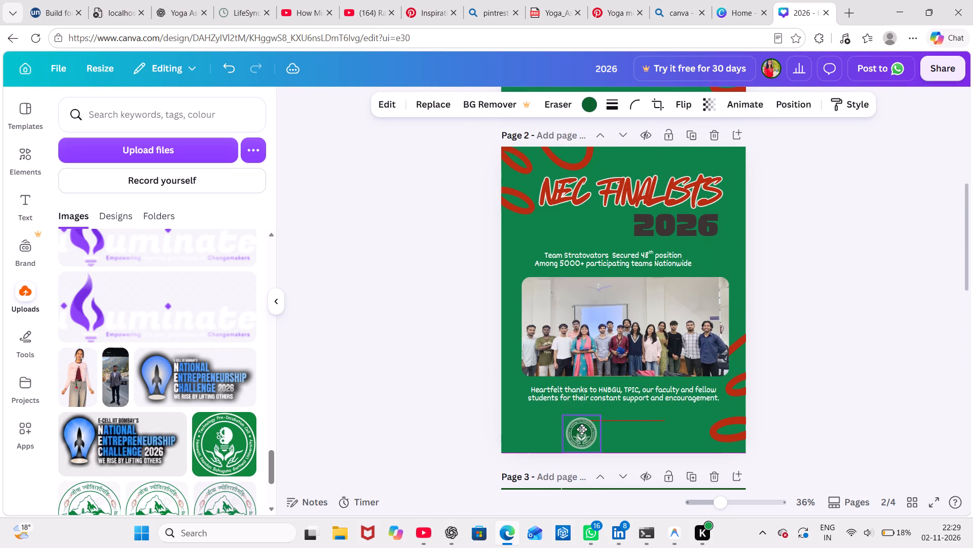
{"action": "left_click_drag", "start_coordinate": [582, 429], "coordinate": [577, 430]}
Raise page 2's red line closer to the thank-you text and shift the Pre-Incubation Cell logo slightly right beneath it.
{"action": "left_click_drag", "start_coordinate": [614, 419], "coordinate": [614, 415]}
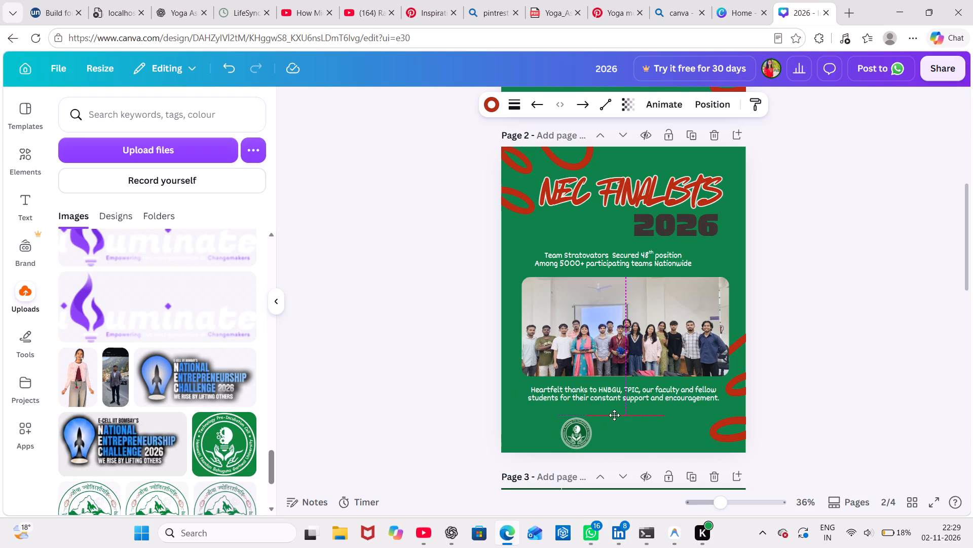
{"action": "left_click_drag", "start_coordinate": [614, 415], "coordinate": [613, 411]}
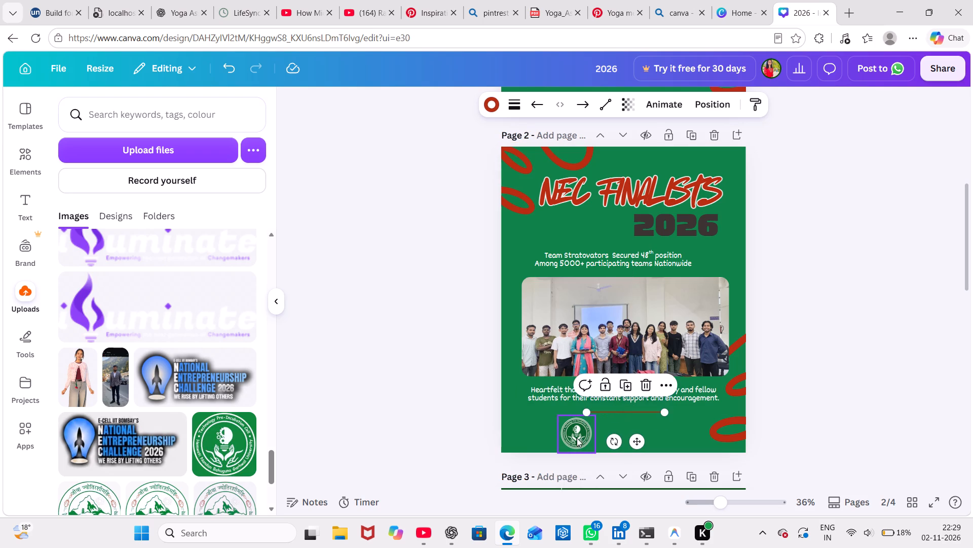
{"action": "left_click_drag", "start_coordinate": [574, 434], "coordinate": [581, 433]}
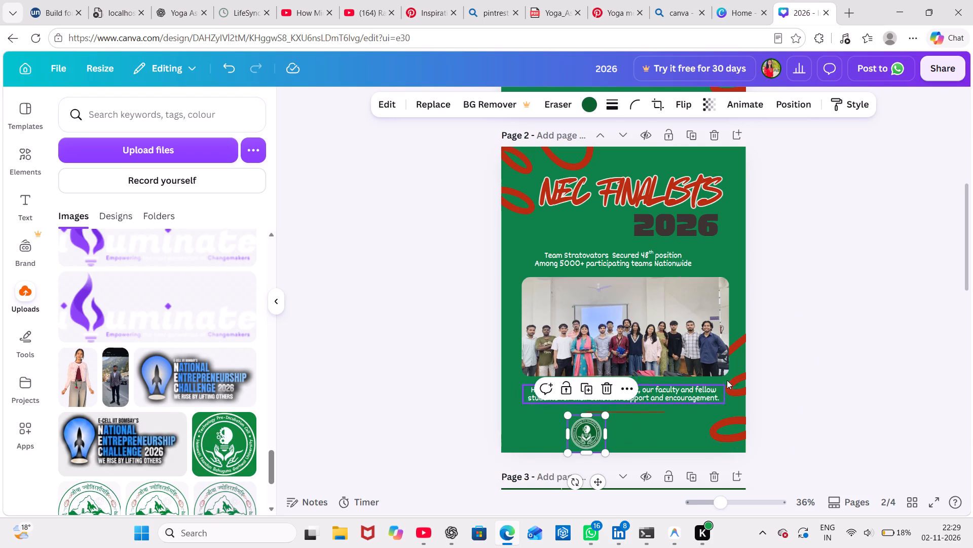
{"action": "left_click", "coordinate": [784, 363]}
Copy the mountain logo from page 3 to page 2 and place it right of the Pre-Incubation Cell logo, level with it.
{"action": "scroll", "coordinate": [784, 363], "scroll_direction": "down", "scroll_amount": 4}
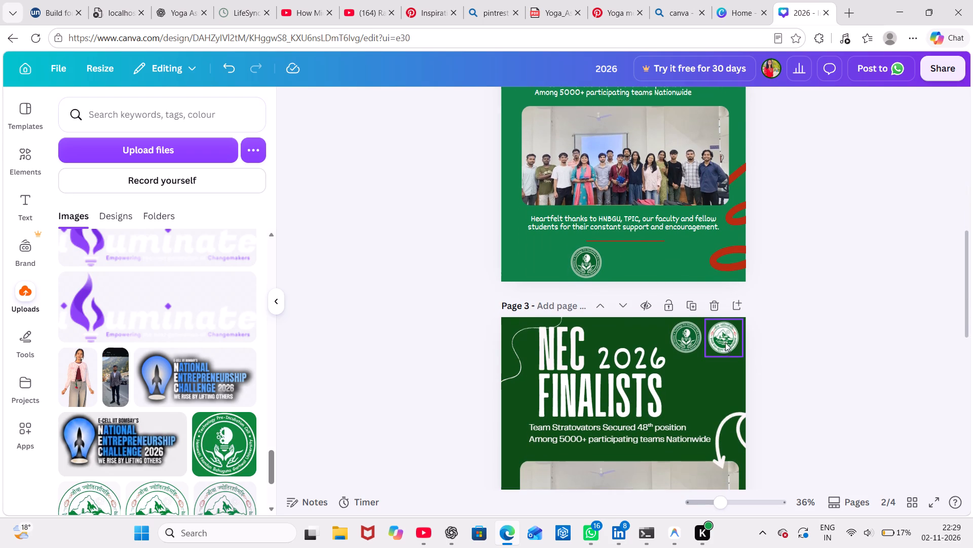
{"action": "left_click", "coordinate": [725, 339]}
{"action": "key", "text": "ctrl+c"}
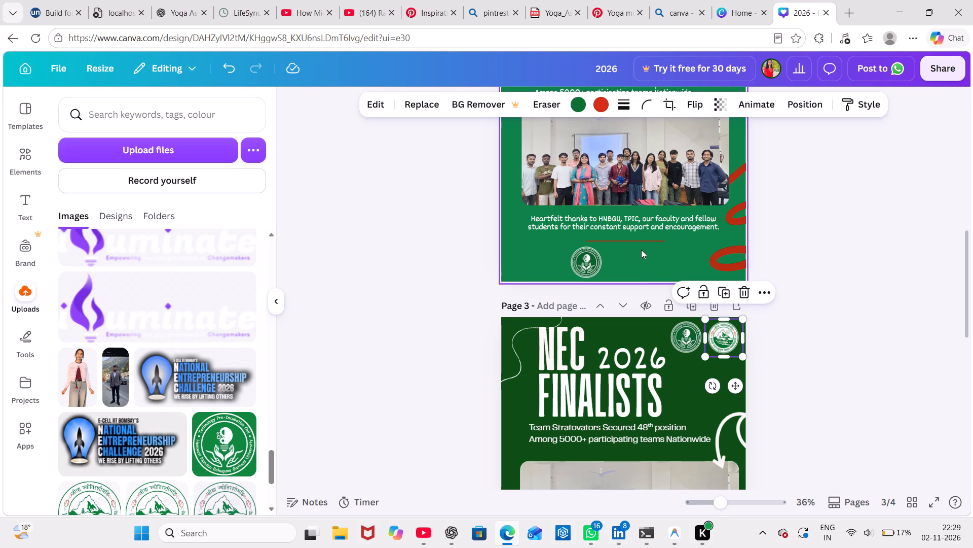
{"action": "left_click", "coordinate": [641, 250]}
{"action": "key", "text": "ctrl+v"}
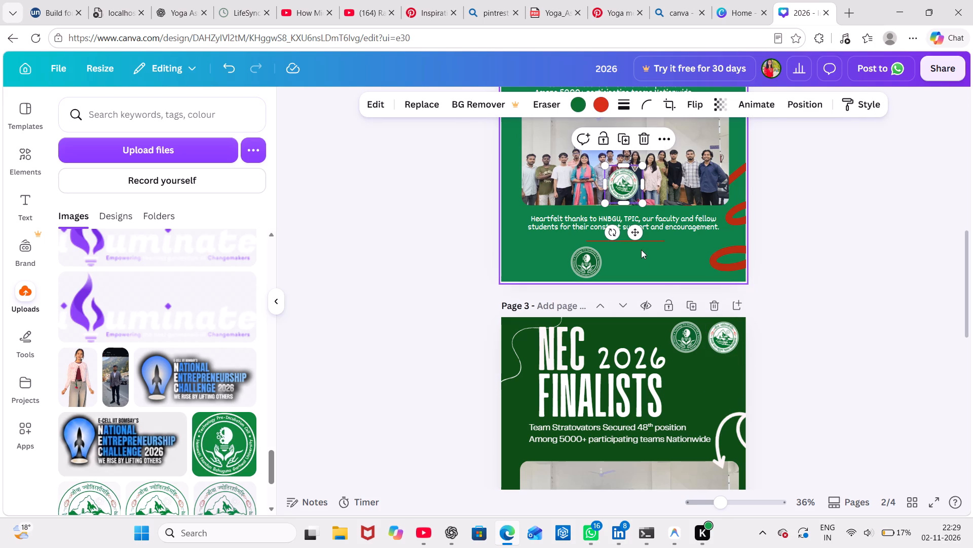
{"action": "left_click_drag", "start_coordinate": [618, 183], "coordinate": [621, 260]}
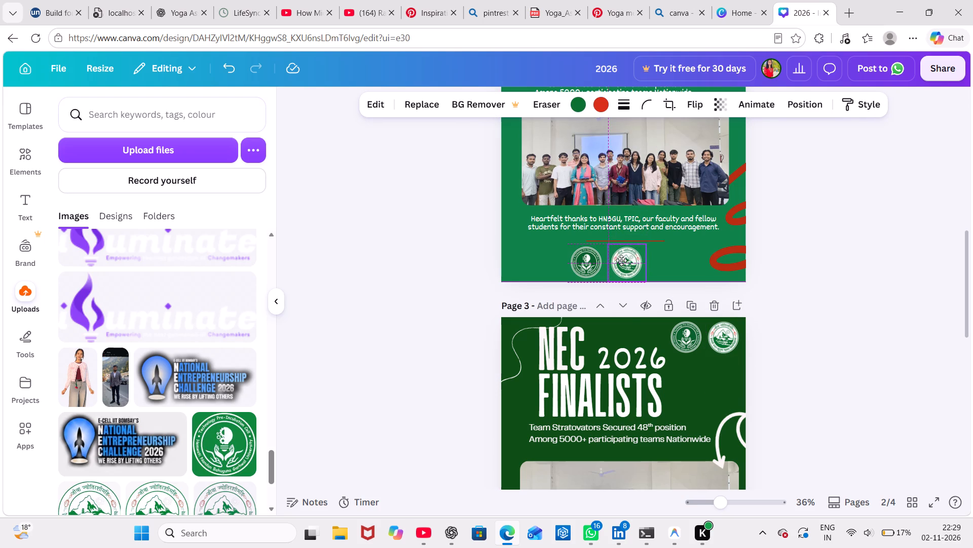
{"action": "left_click_drag", "start_coordinate": [621, 260], "coordinate": [621, 261]}
{"action": "left_click", "coordinate": [784, 238]}
Shift both bottom logos on page 2 rightward so the pair sits roughly centred under the red line.
{"action": "scroll", "coordinate": [784, 238], "scroll_direction": "up", "scroll_amount": 1}
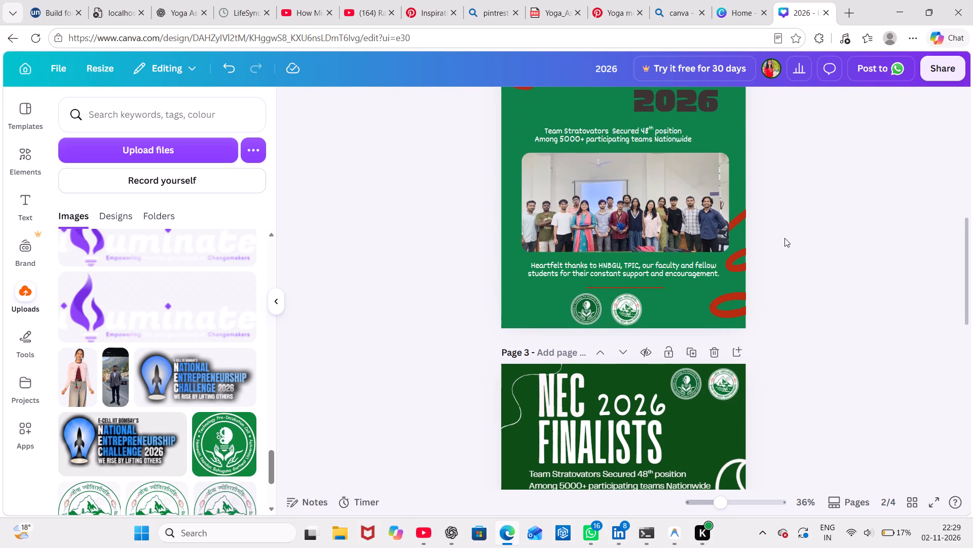
{"action": "left_click_drag", "start_coordinate": [630, 290], "coordinate": [645, 290]}
{"action": "left_click_drag", "start_coordinate": [596, 294], "coordinate": [617, 292]}
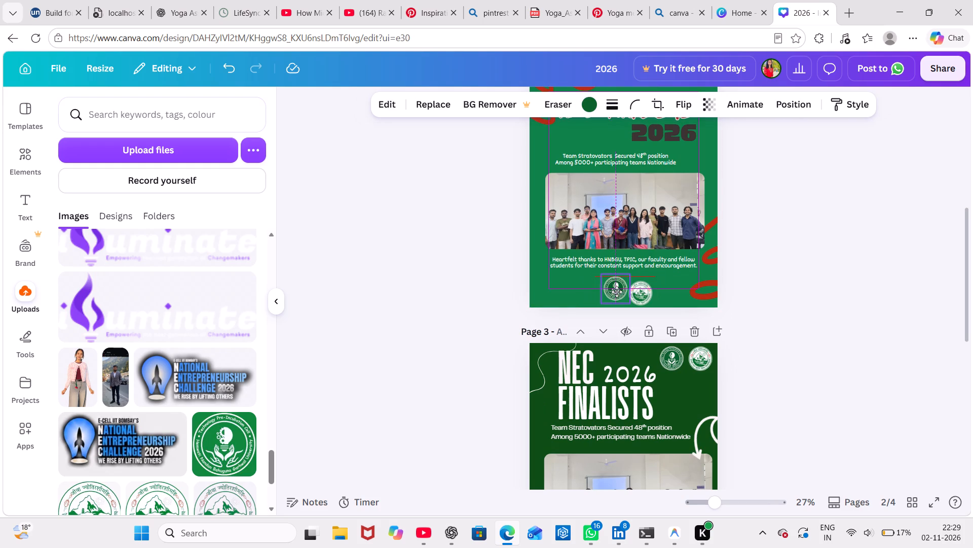
{"action": "left_click_drag", "start_coordinate": [617, 292], "coordinate": [614, 296]}
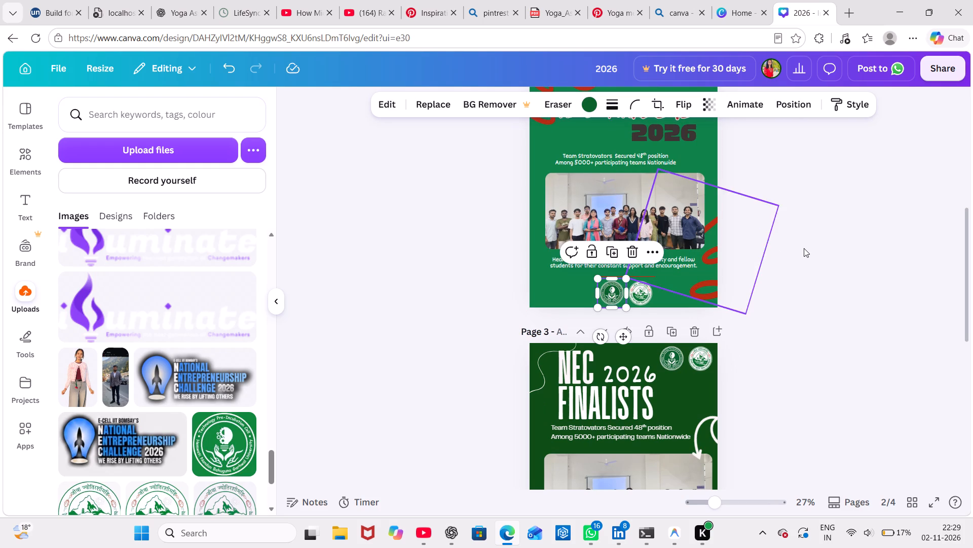
{"action": "left_click", "coordinate": [804, 248]}
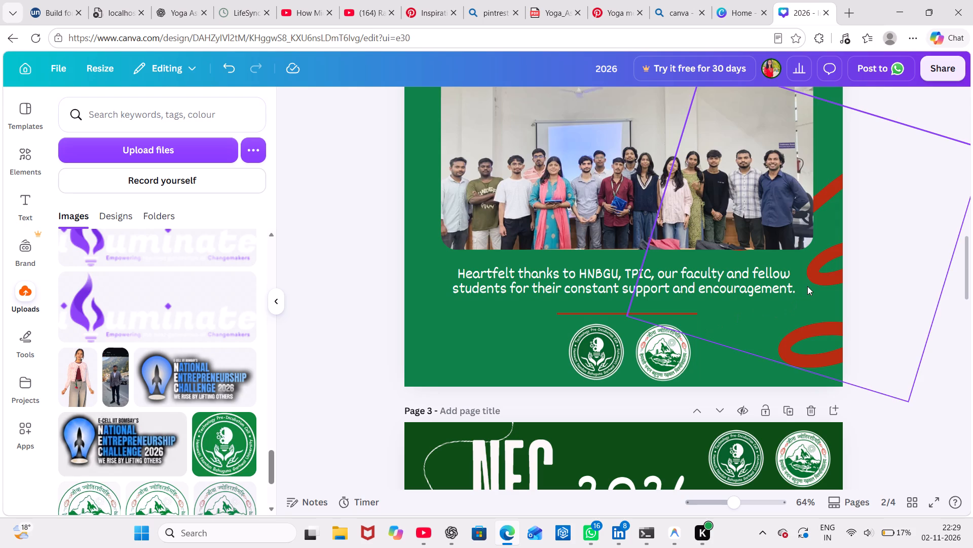
Review the finished layouts of pages 2, 3 and 4 of the NEC Finalists post at whole-page scale.
{"action": "left_click", "coordinate": [894, 233]}
{"action": "scroll", "coordinate": [894, 233], "scroll_direction": "up", "scroll_amount": 1}
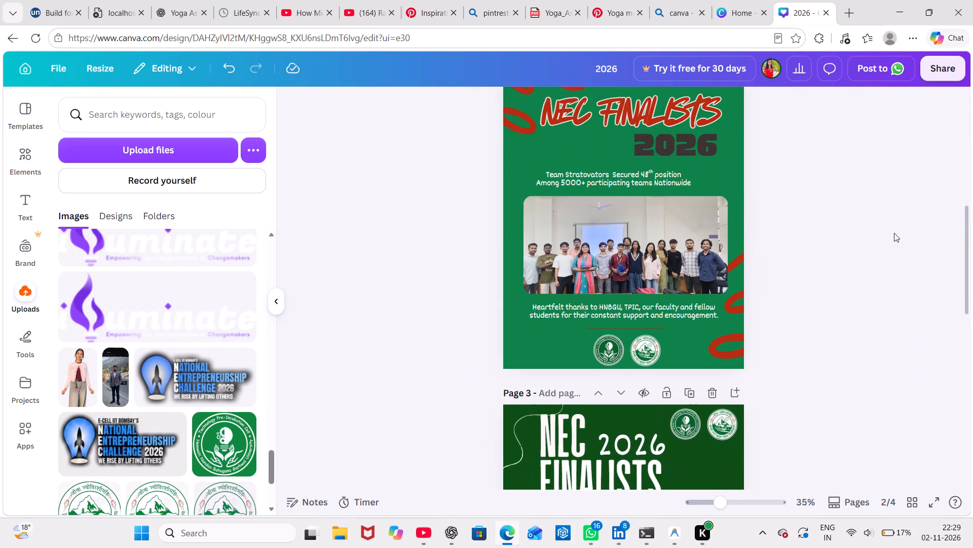
{"action": "scroll", "coordinate": [894, 233], "scroll_direction": "up", "scroll_amount": 1}
{"action": "scroll", "coordinate": [892, 236], "scroll_direction": "down", "scroll_amount": 1}
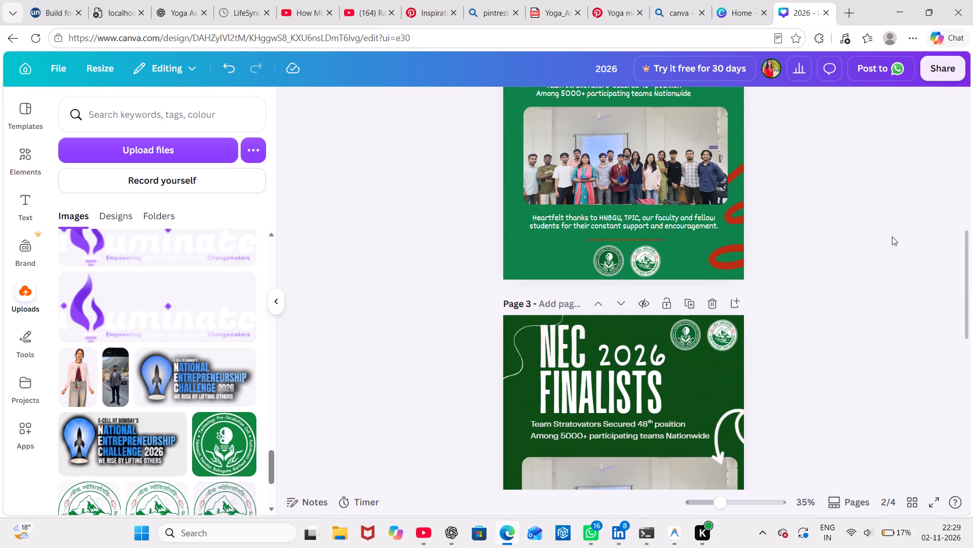
{"action": "scroll", "coordinate": [892, 236], "scroll_direction": "down", "scroll_amount": 2}
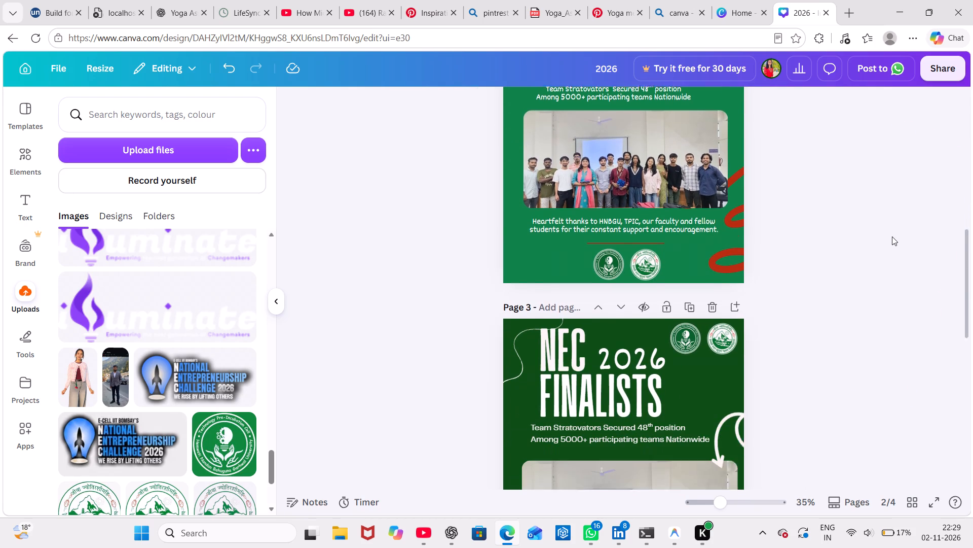
{"action": "scroll", "coordinate": [892, 236], "scroll_direction": "down", "scroll_amount": 4}
{"action": "scroll", "coordinate": [892, 236], "scroll_direction": "up", "scroll_amount": 1}
{"action": "scroll", "coordinate": [892, 236], "scroll_direction": "down", "scroll_amount": 2}
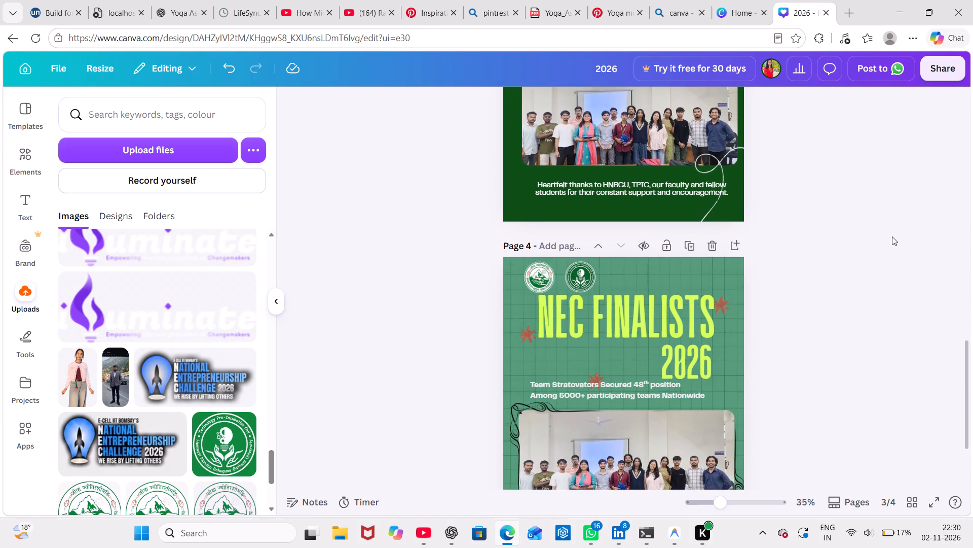
{"action": "scroll", "coordinate": [892, 236], "scroll_direction": "down", "scroll_amount": 2}
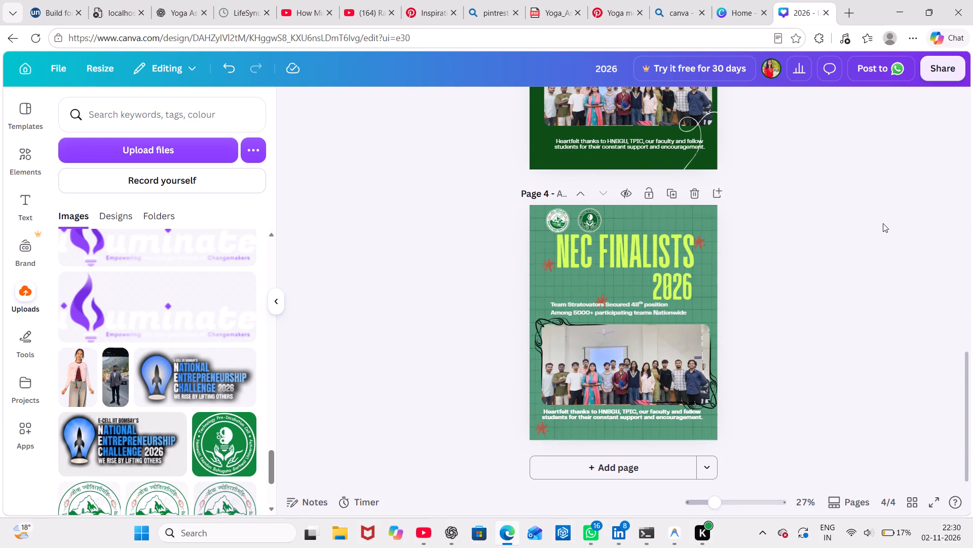
{"action": "scroll", "coordinate": [857, 219], "scroll_direction": "up", "scroll_amount": 1}
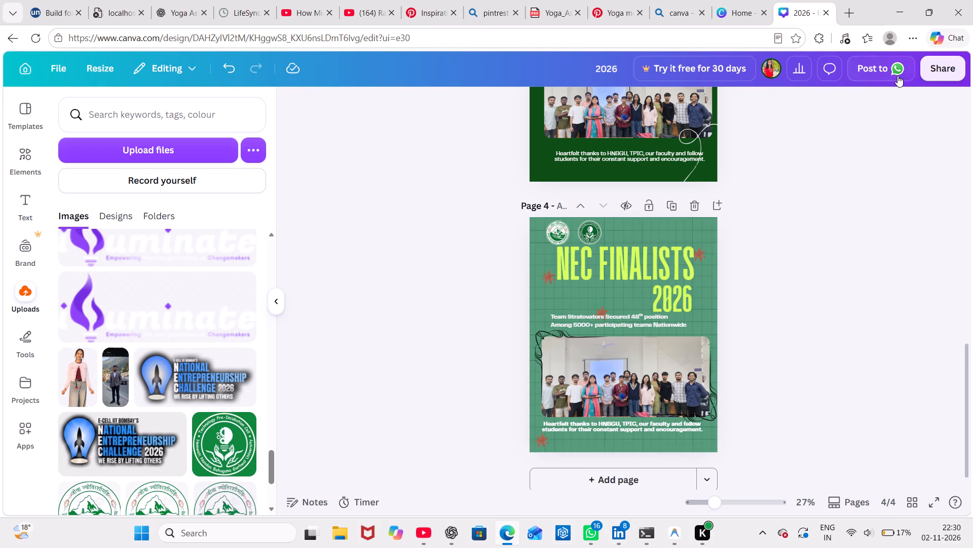
{"action": "left_click", "coordinate": [934, 67]}
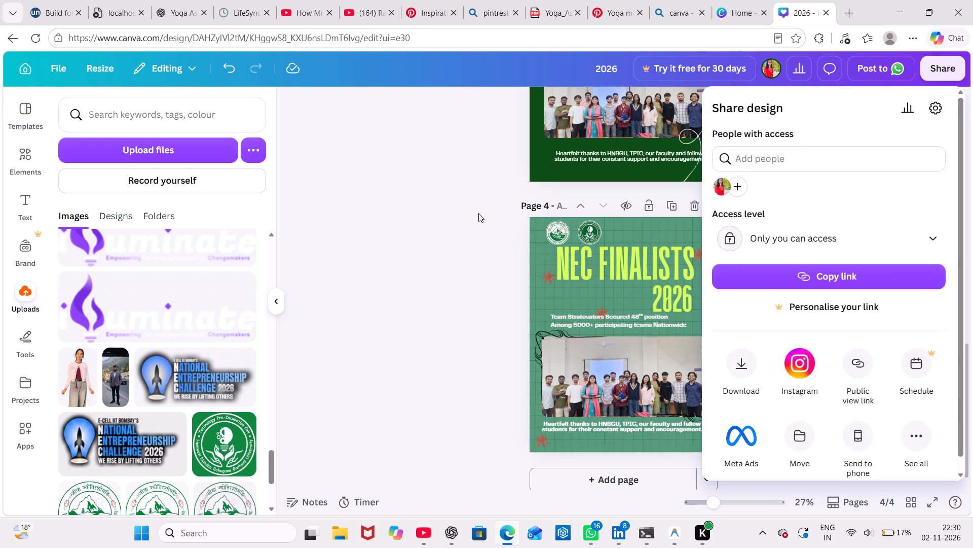
{"action": "left_click", "coordinate": [478, 213]}
Delete page 1, the green NEC Finalists version that still has the template's stock photo of faces.
{"action": "scroll", "coordinate": [761, 211], "scroll_direction": "up", "scroll_amount": 8}
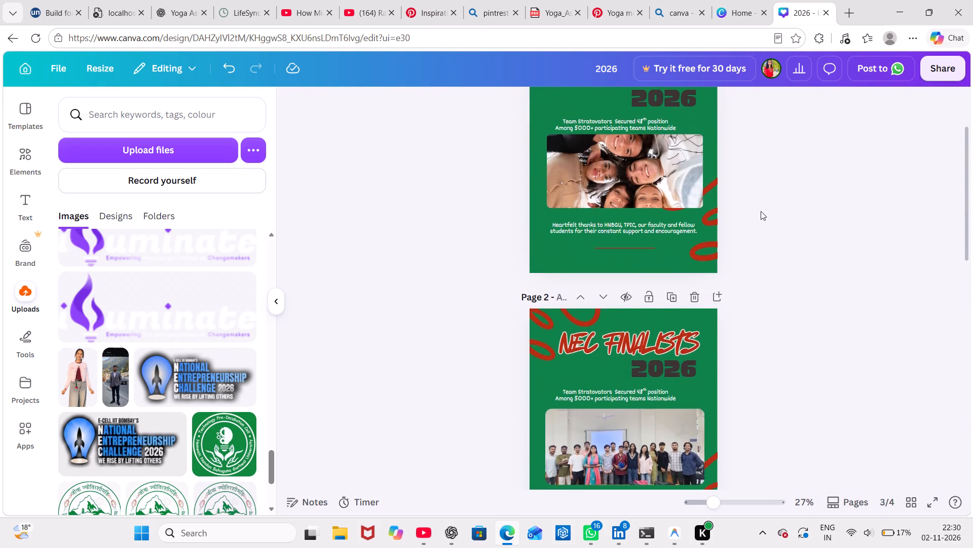
{"action": "scroll", "coordinate": [761, 211], "scroll_direction": "up", "scroll_amount": 3}
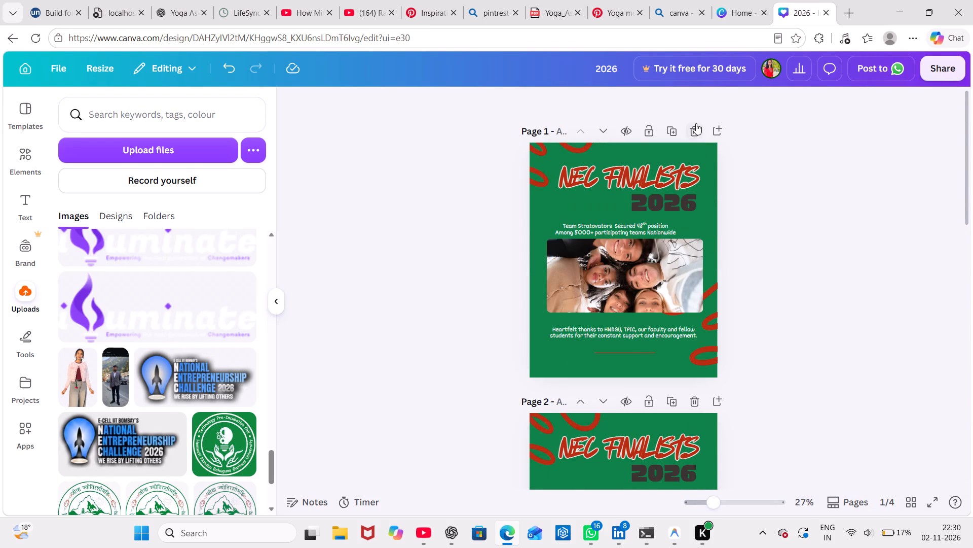
{"action": "left_click", "coordinate": [696, 123]}
{"action": "scroll", "coordinate": [801, 154], "scroll_direction": "down", "scroll_amount": 7}
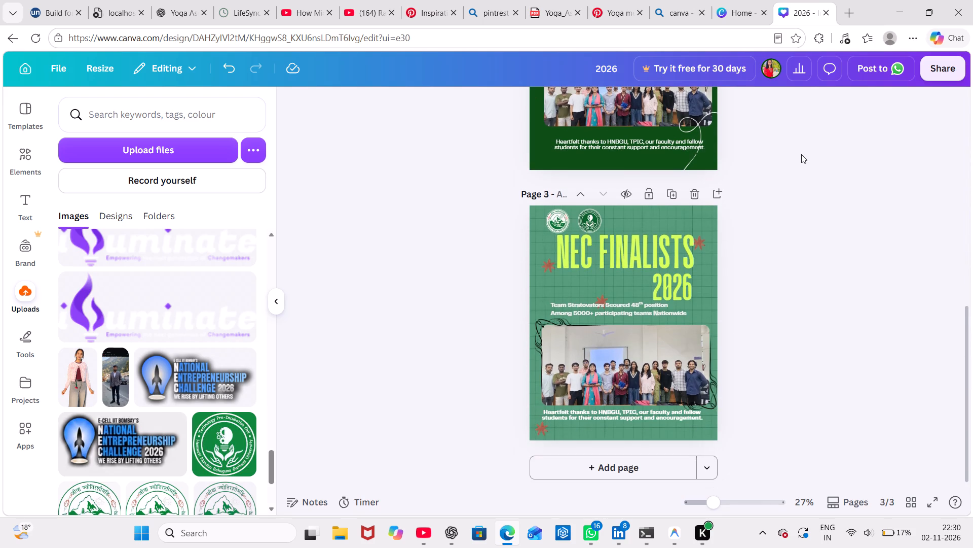